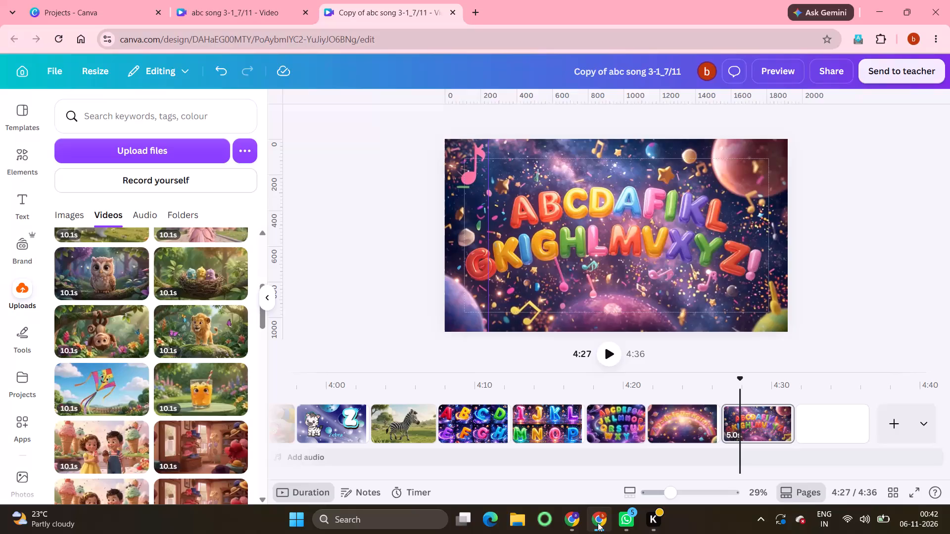
Upload the magical journey alphabet image and the camera-flies-through-galaxy image from the Downloads folder.
click(168, 151)
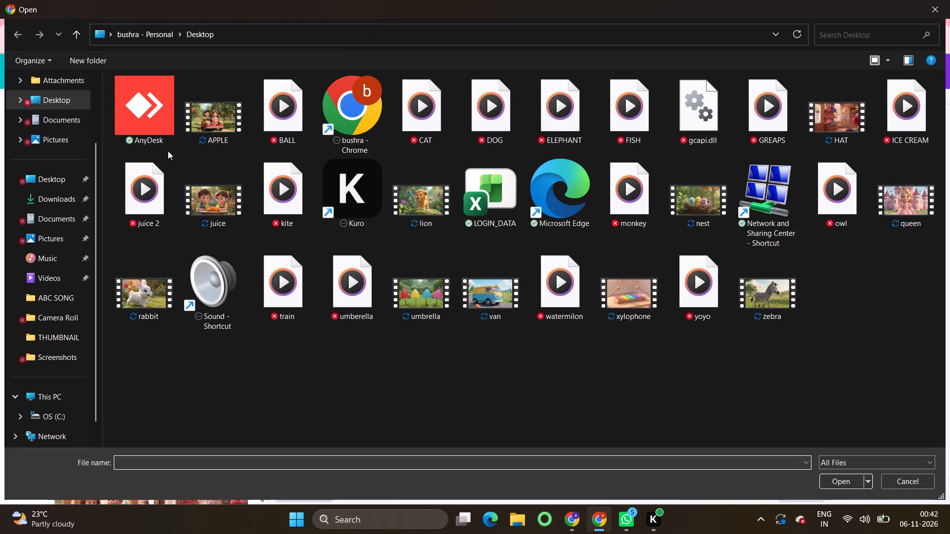
click(51, 199)
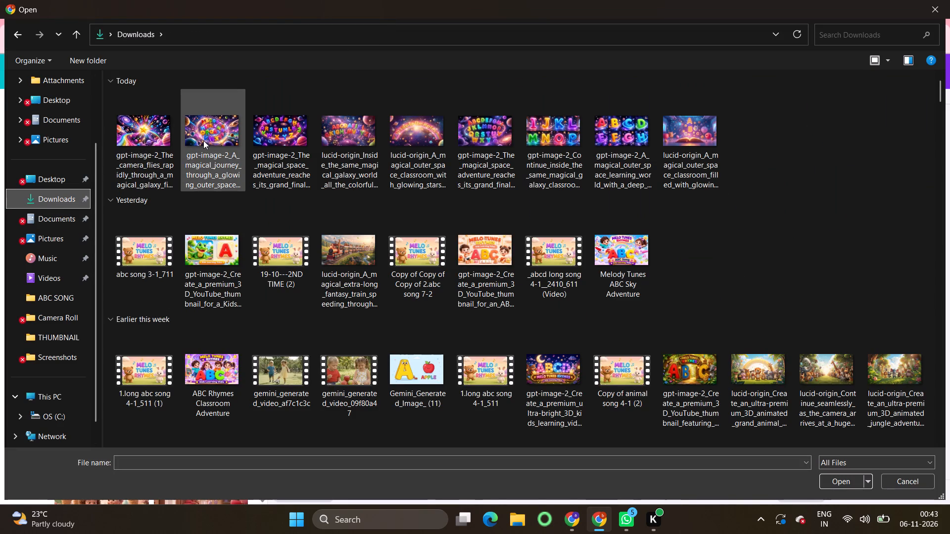
double_click(211, 127)
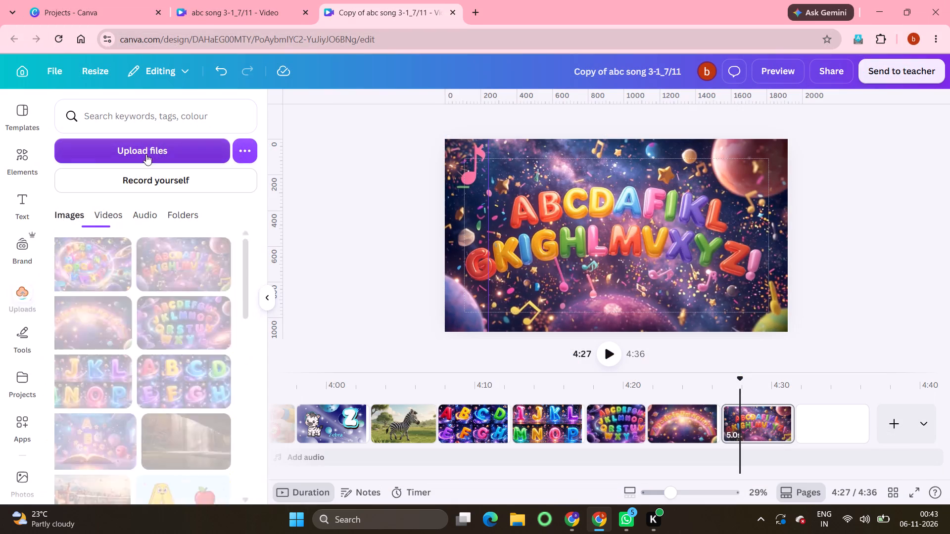
click(150, 148)
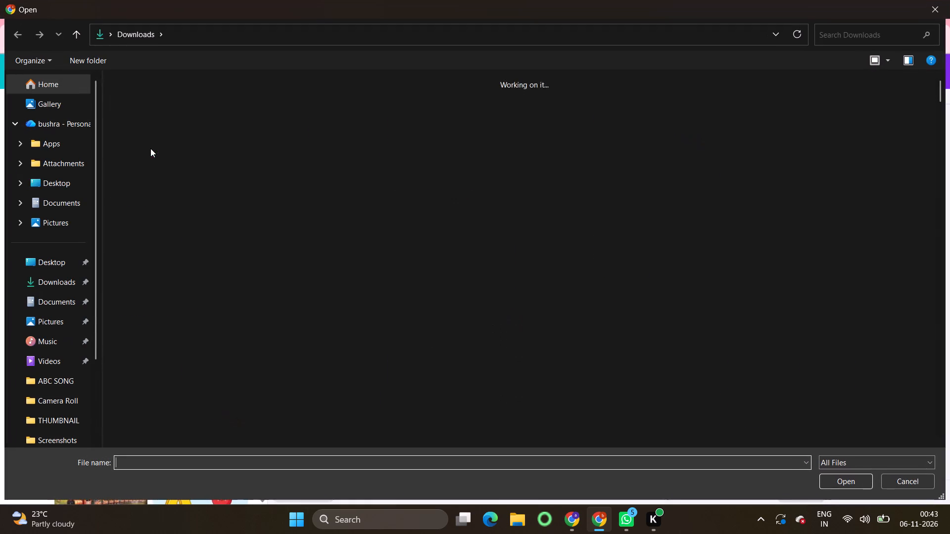
double_click(140, 129)
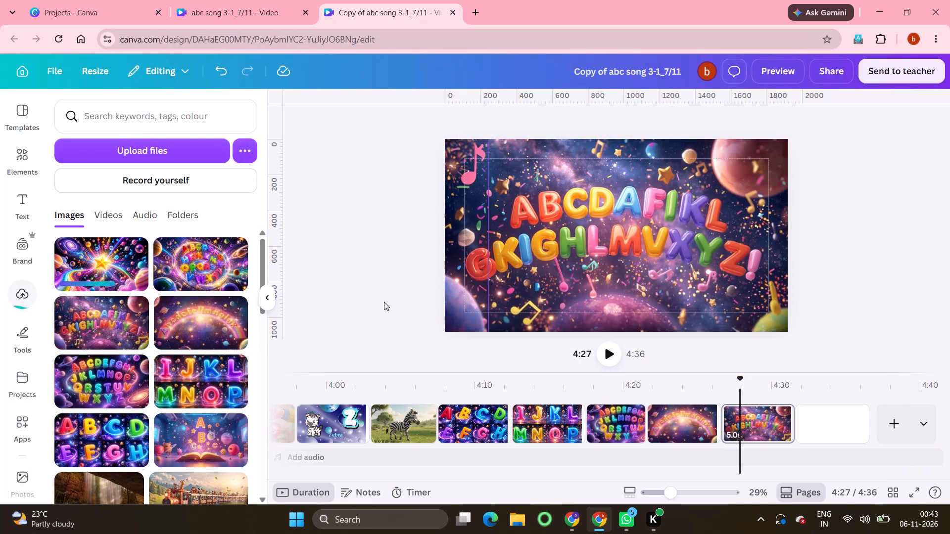
Place the star-burst galaxy image on the rainbow alphabet page and the swirling alphabet image on the blank last page.
click(676, 426)
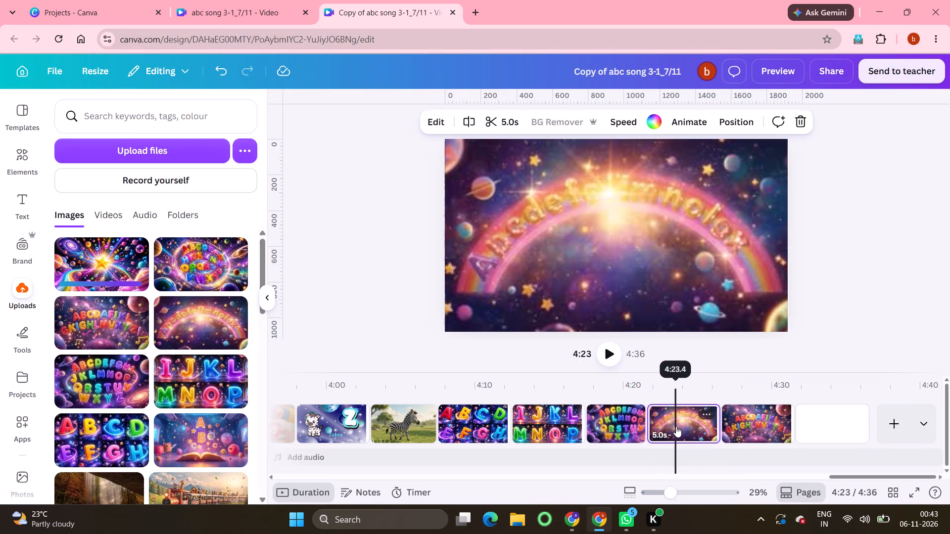
click(93, 265)
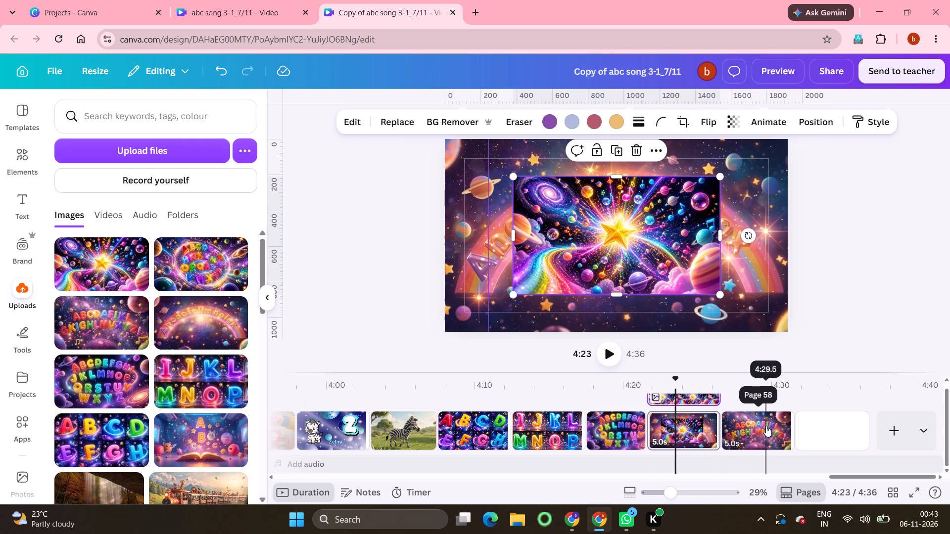
click(823, 427)
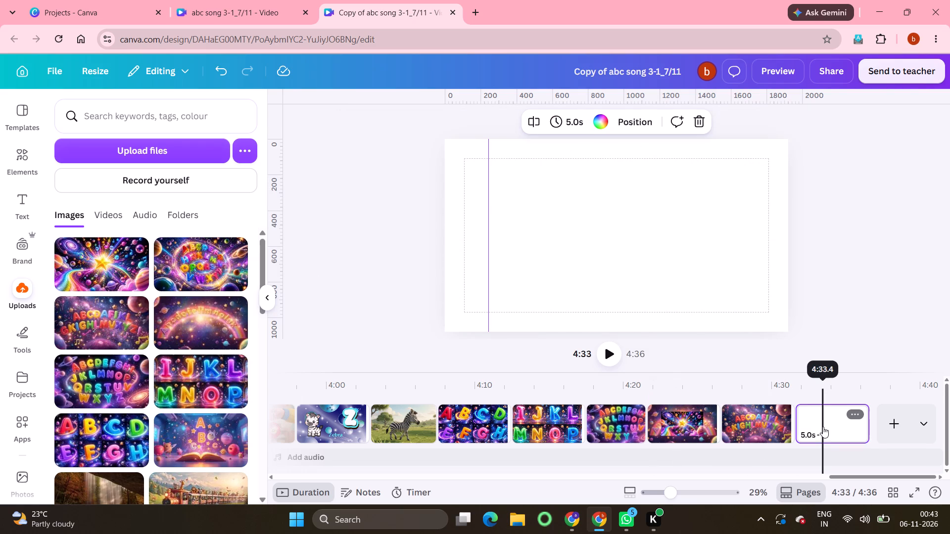
click(183, 259)
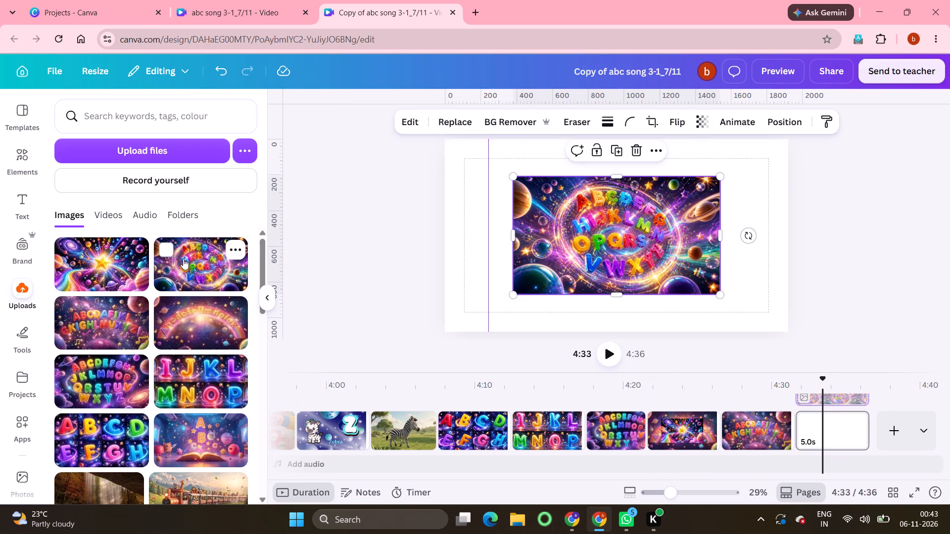
Generate a 5-second video from the star-burst image on the rainbow page using the Smart Image to Video setting.
click(696, 436)
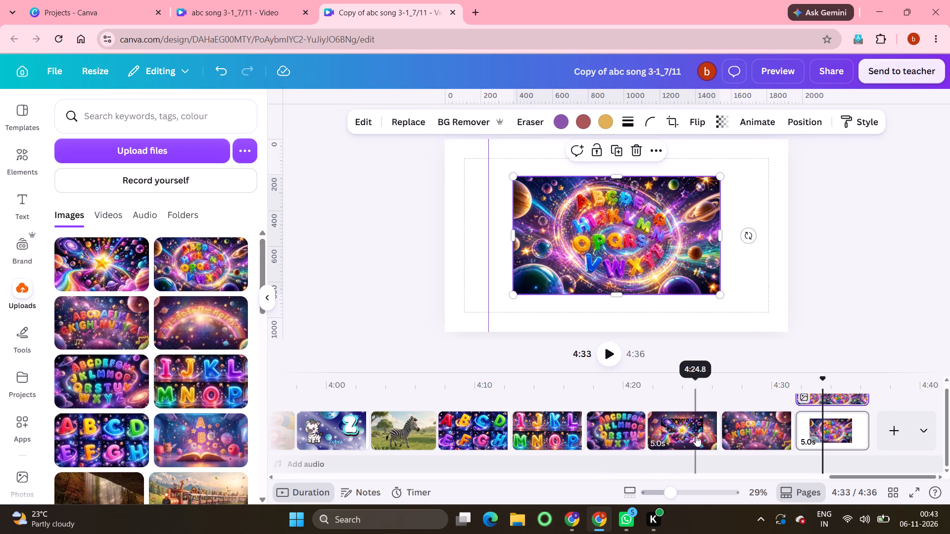
click(676, 202)
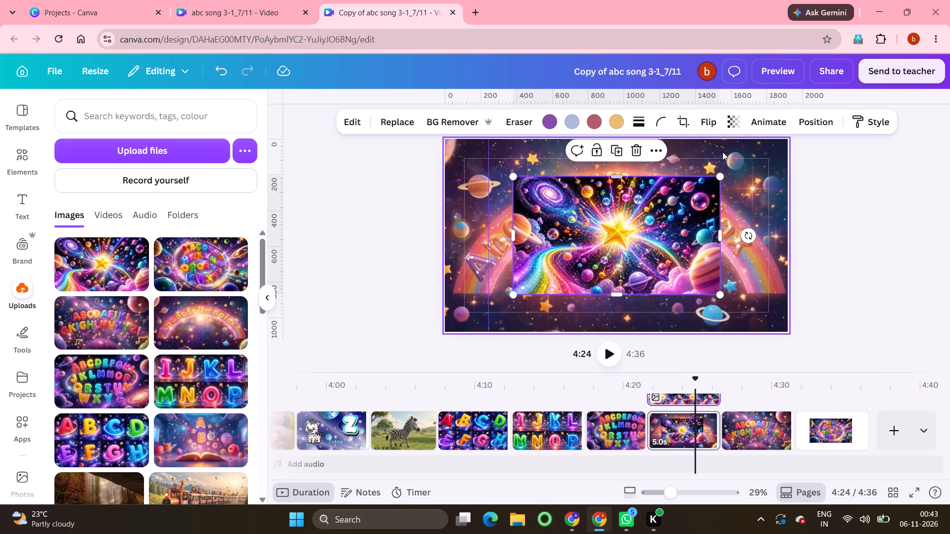
click(768, 126)
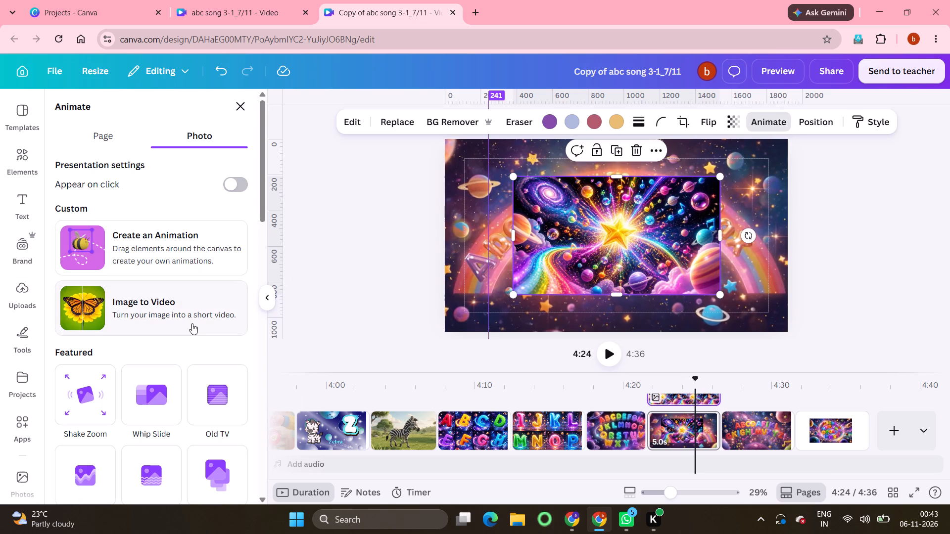
click(146, 300)
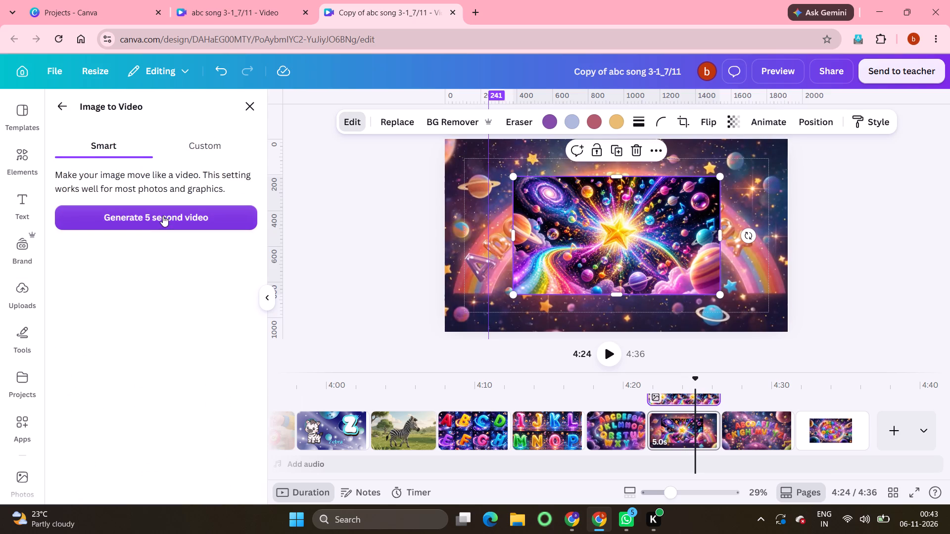
click(163, 216)
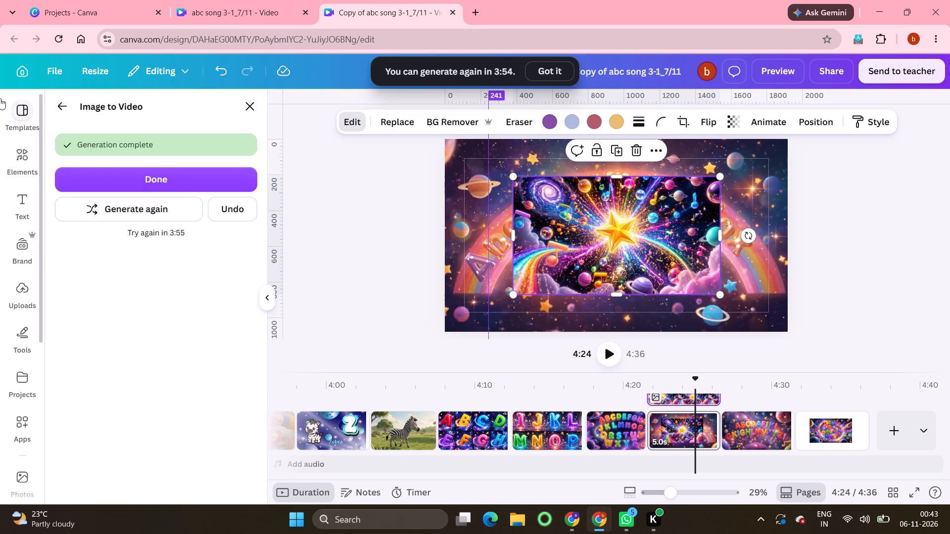
click(157, 185)
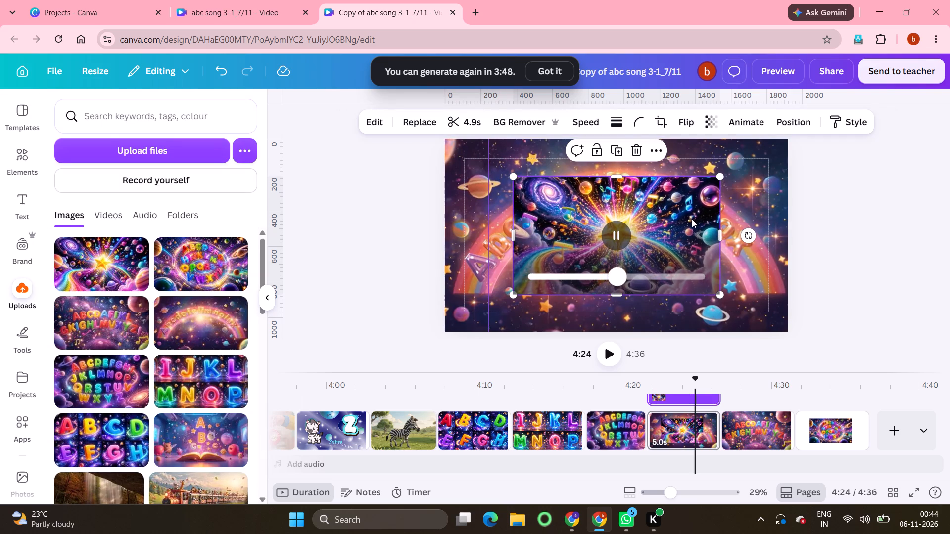
Replace the rainbow page's background with the star-burst video.
right_click(692, 219)
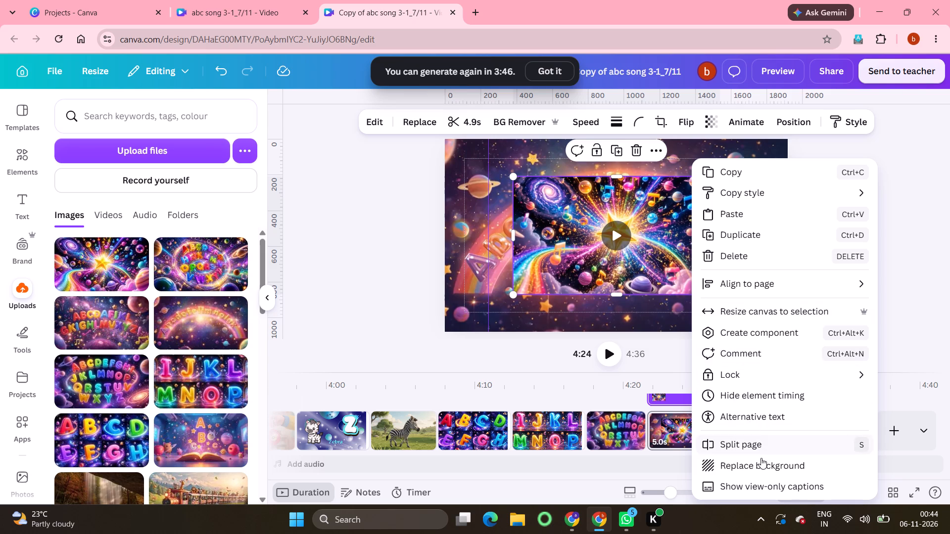
click(763, 464)
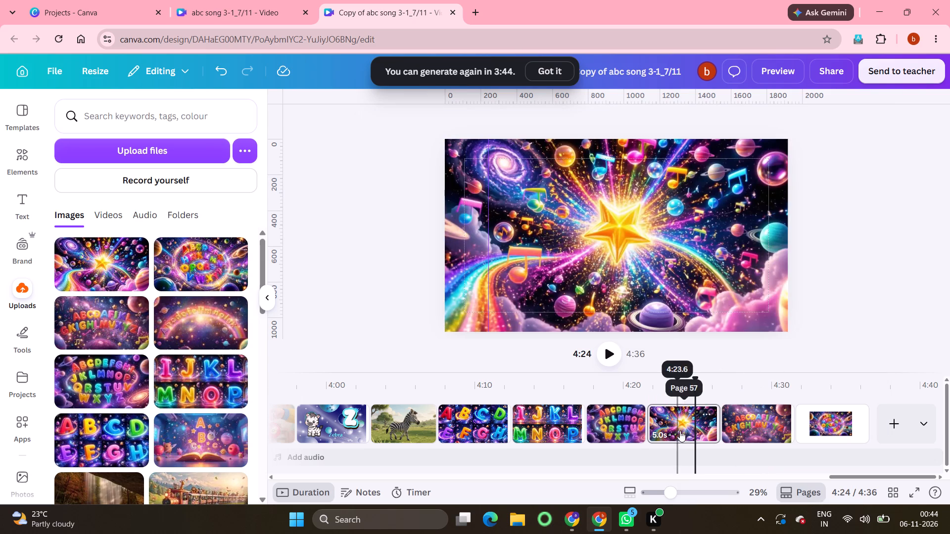
Move the star-burst page back along the timeline to between the owl page and the letter P penguin page.
drag(684, 423, 638, 371)
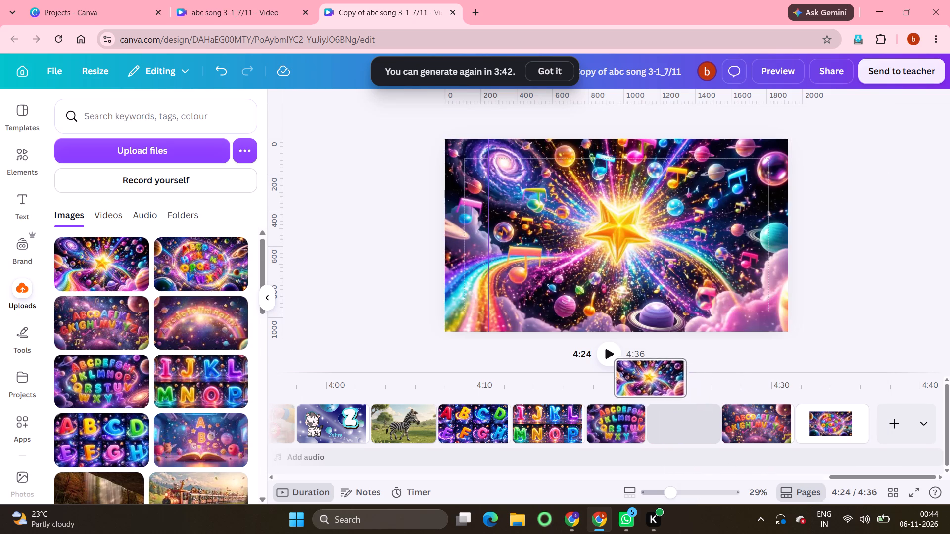
drag(638, 371, 374, 387)
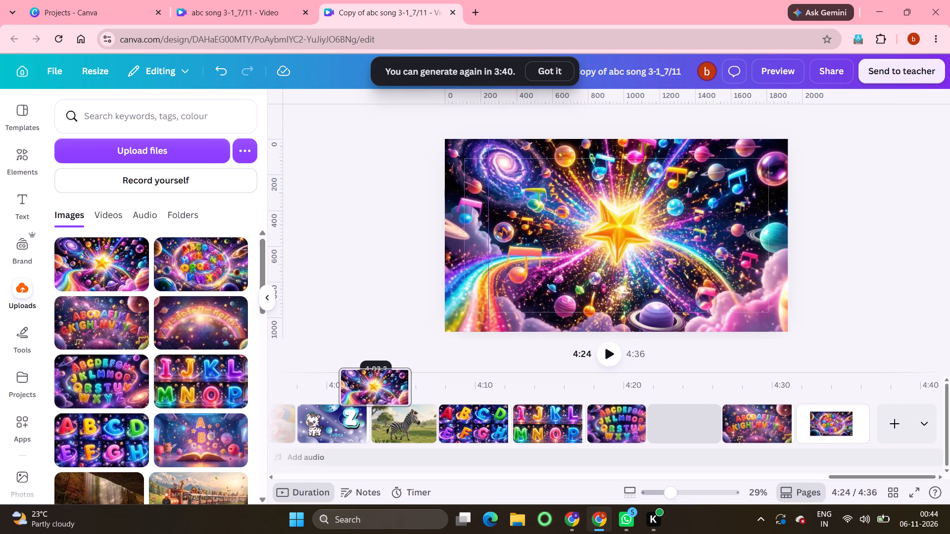
drag(374, 387, 343, 418)
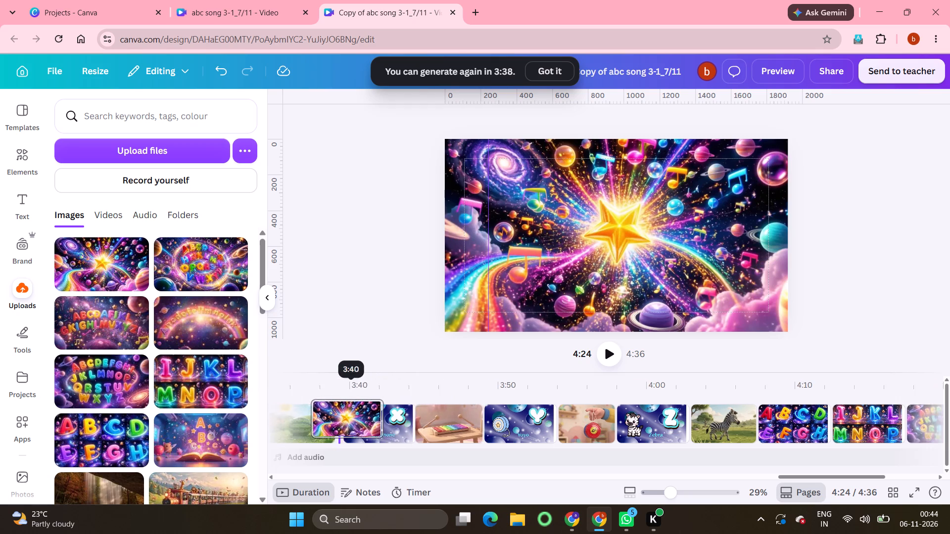
drag(343, 418, 465, 432)
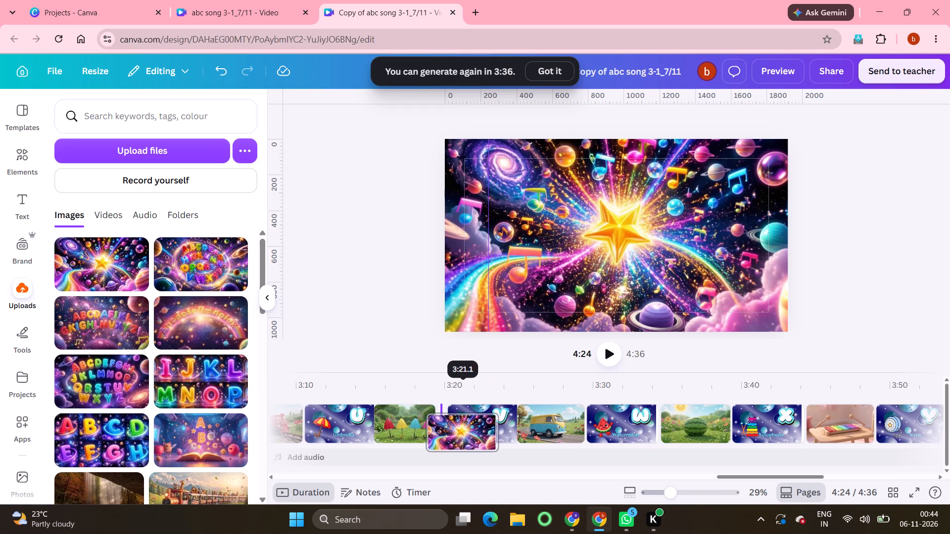
drag(465, 432, 331, 431)
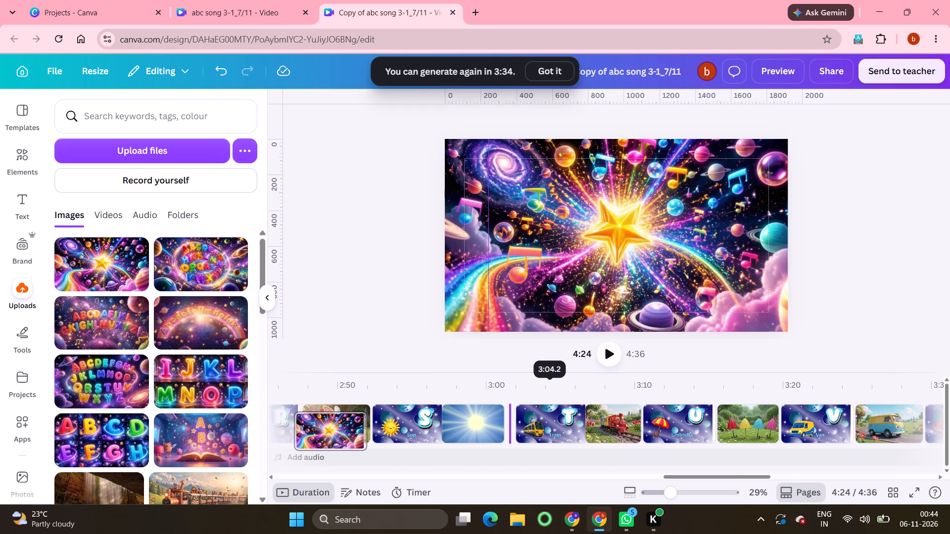
drag(331, 431, 371, 427)
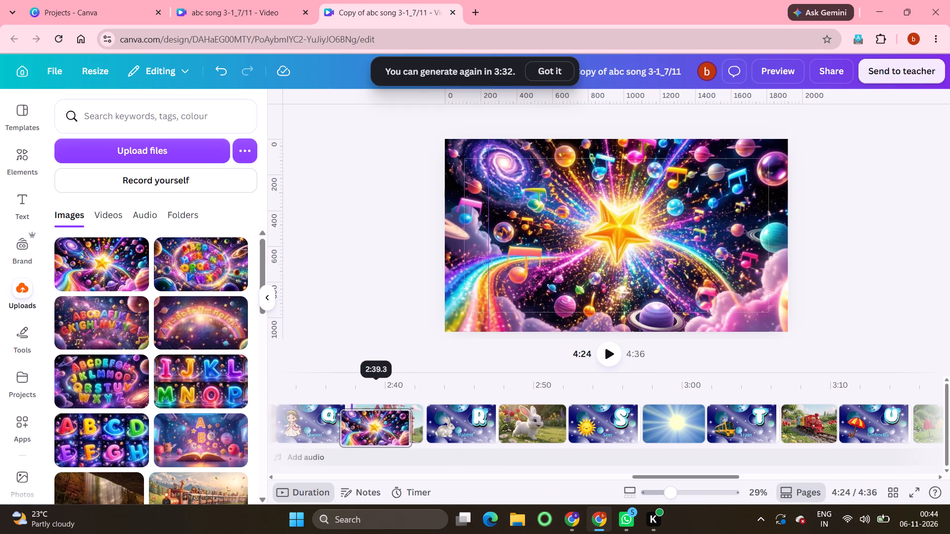
drag(371, 427, 448, 451)
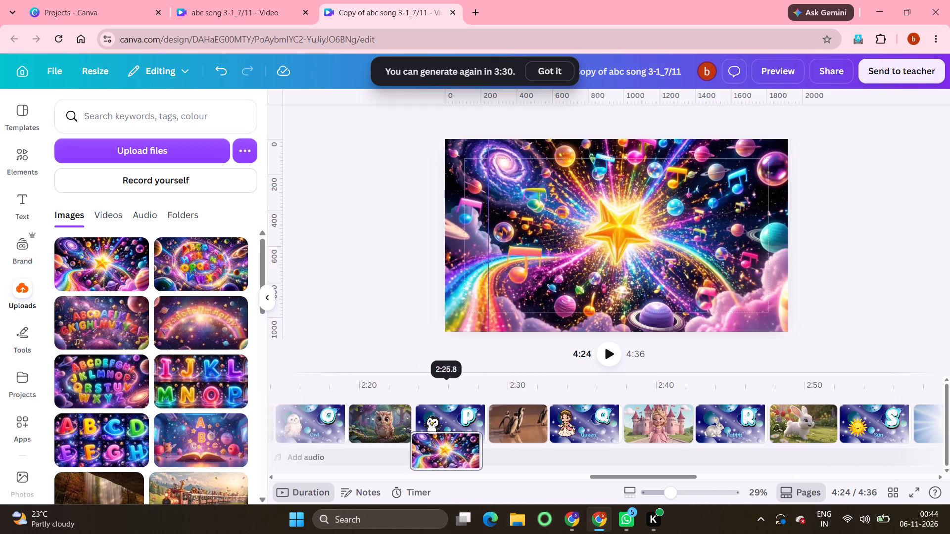
drag(448, 451, 422, 425)
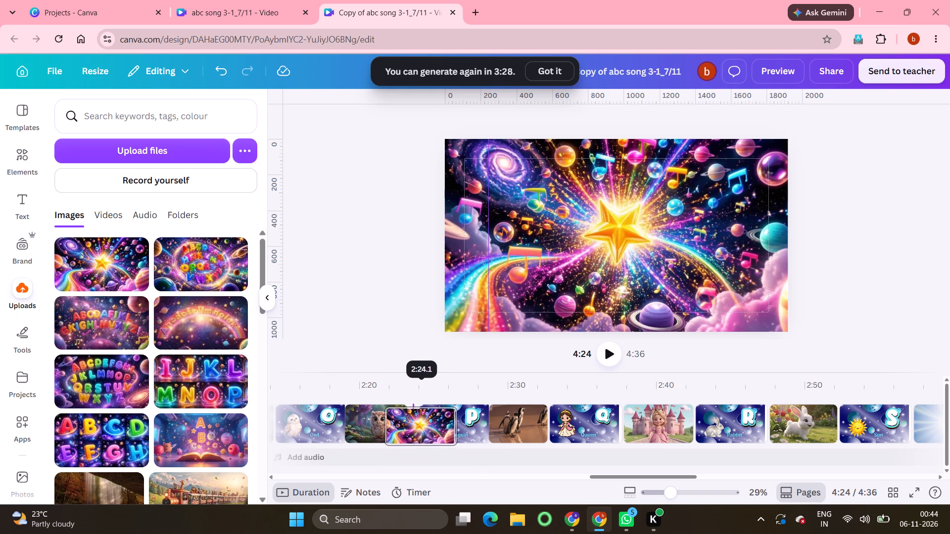
drag(422, 425, 421, 424)
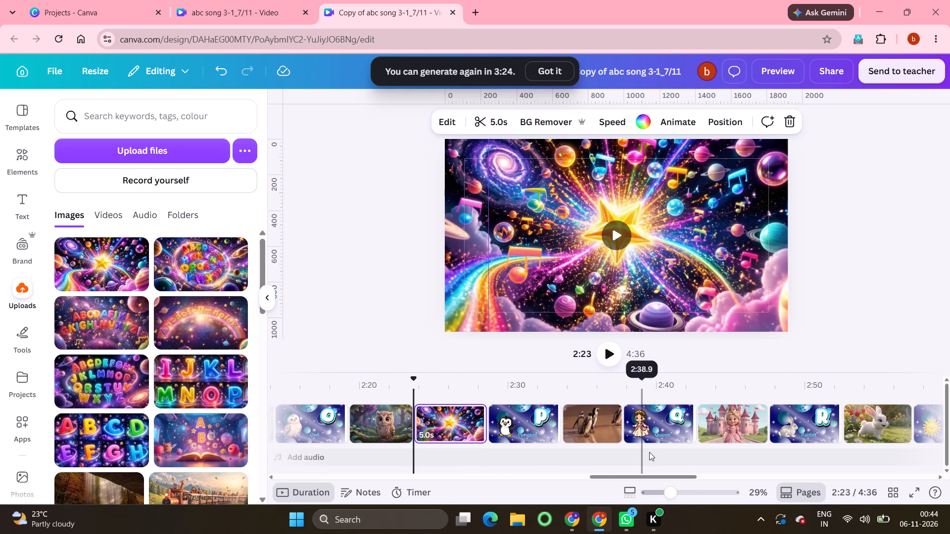
Add a blank page near the start of the video and reorder it ahead of the ABC book page as the opening page.
scroll(772, 427, left, 12)
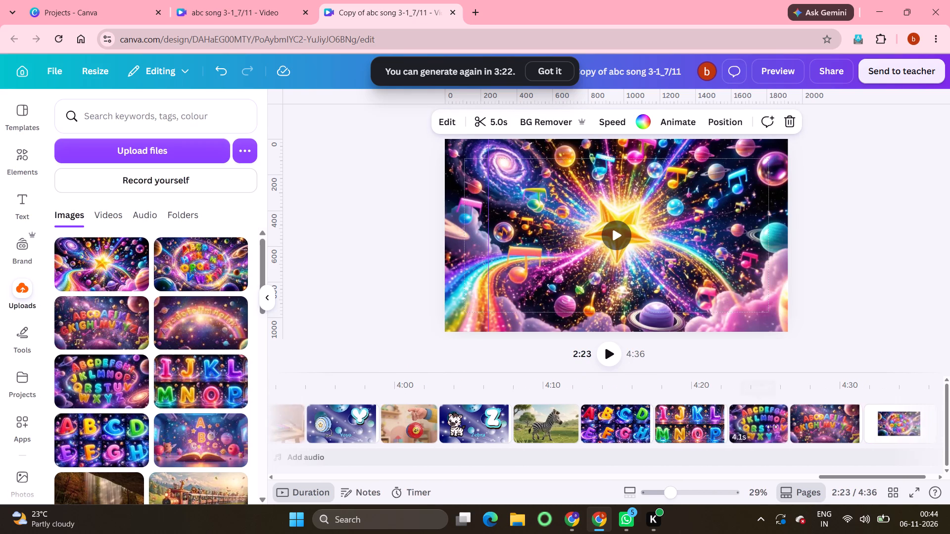
scroll(772, 427, left, 5)
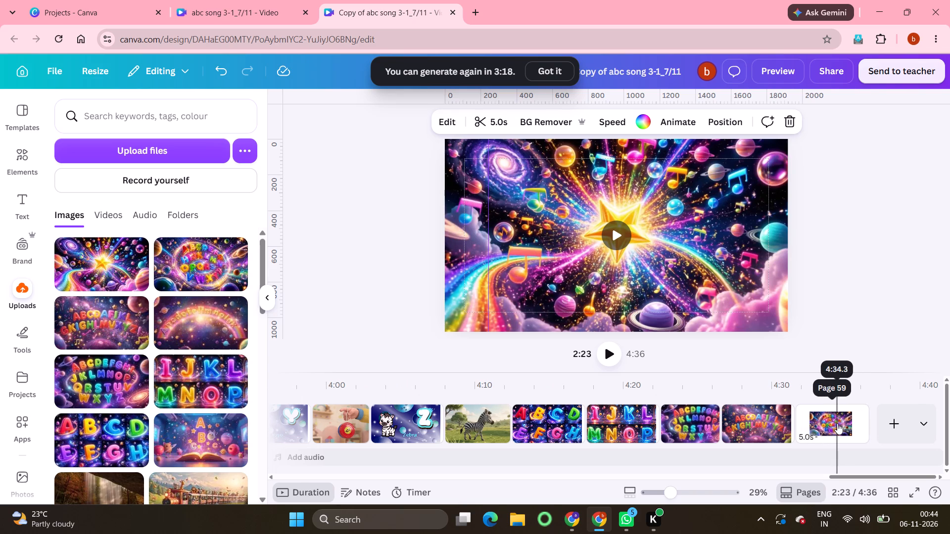
scroll(617, 427, right, 8)
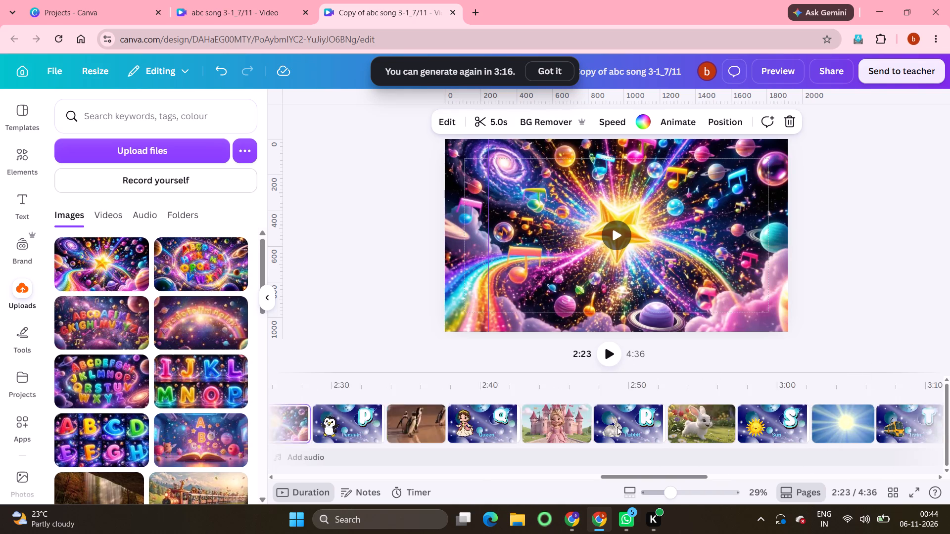
scroll(617, 427, right, 4)
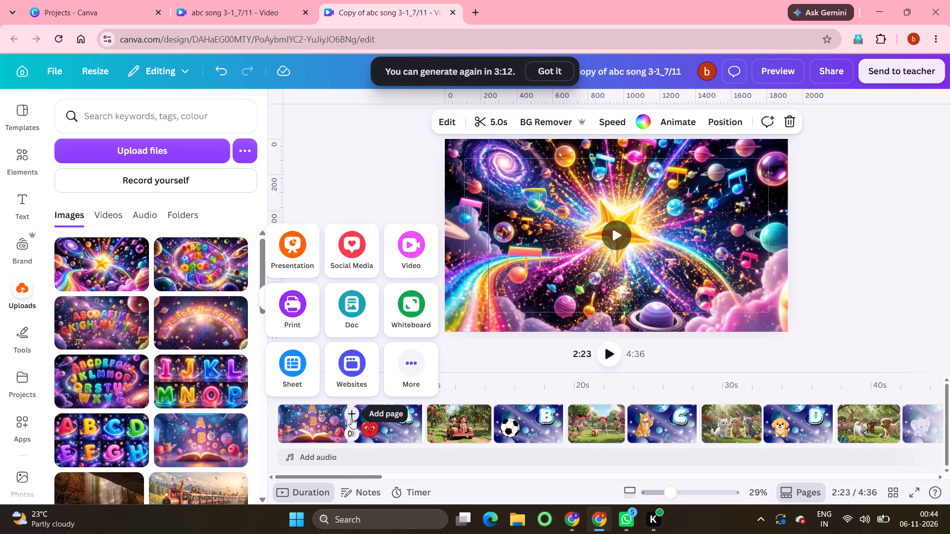
click(351, 418)
drag(391, 427, 374, 402)
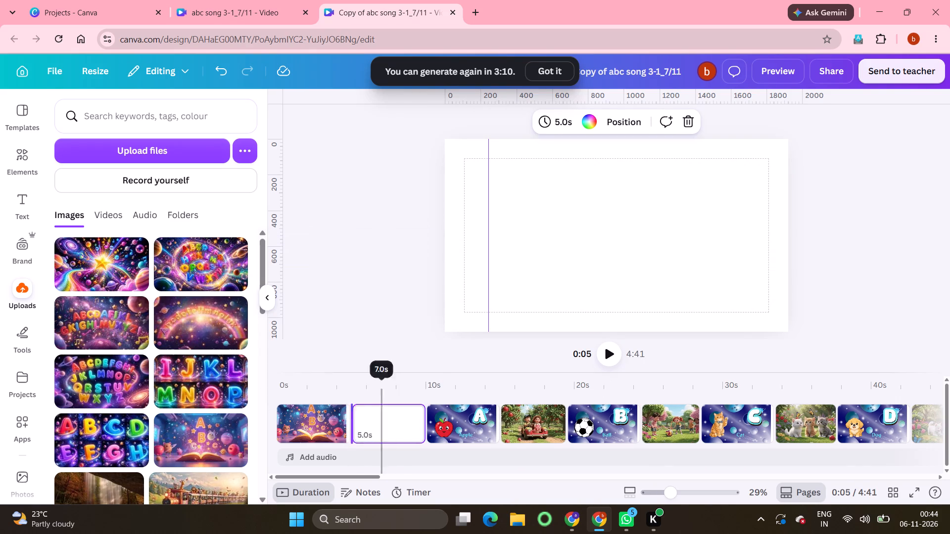
drag(374, 402, 250, 429)
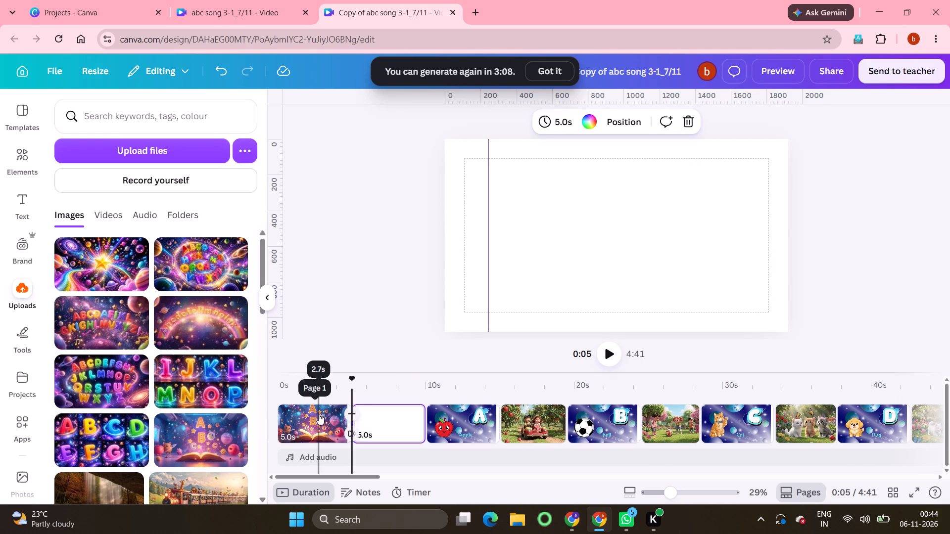
drag(319, 414, 432, 422)
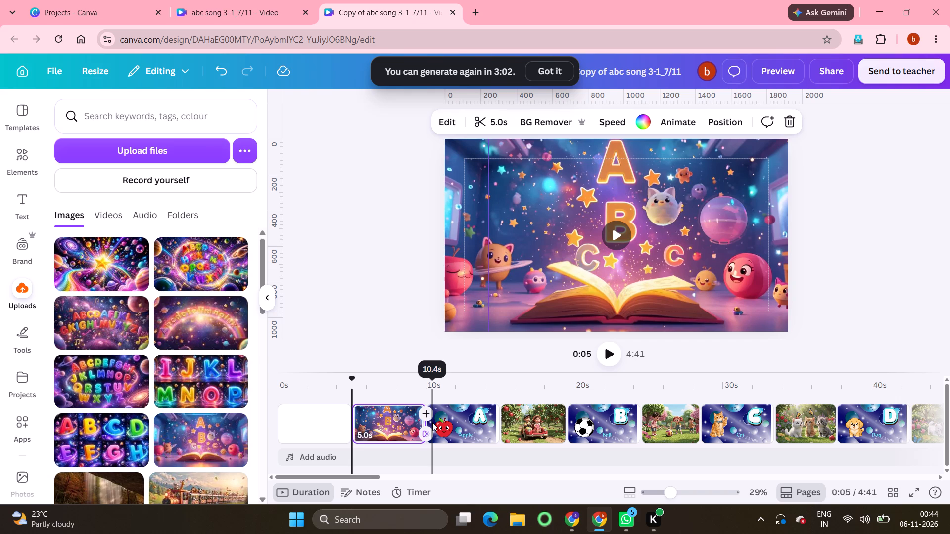
Add the uploaded audio "a aaaaaa to z song.wav" to the timeline from the ABC book page.
click(151, 215)
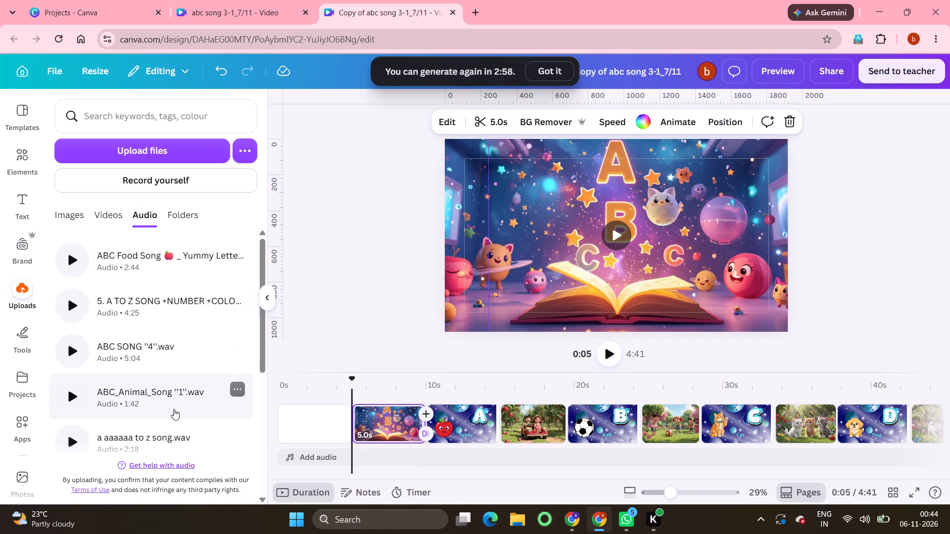
scroll(174, 409, down, 1)
click(133, 385)
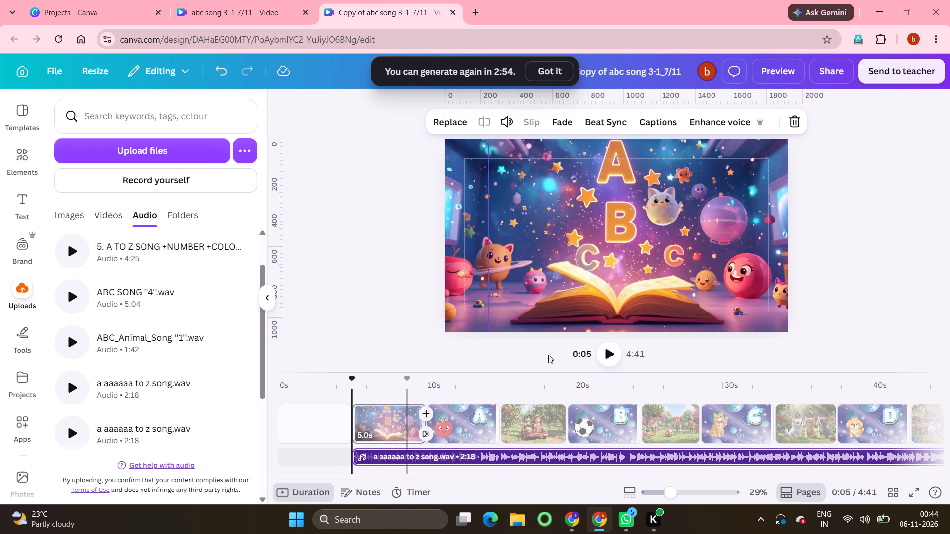
Play the song from the ABC book page and trim the end of that page to 4.4 s.
click(609, 354)
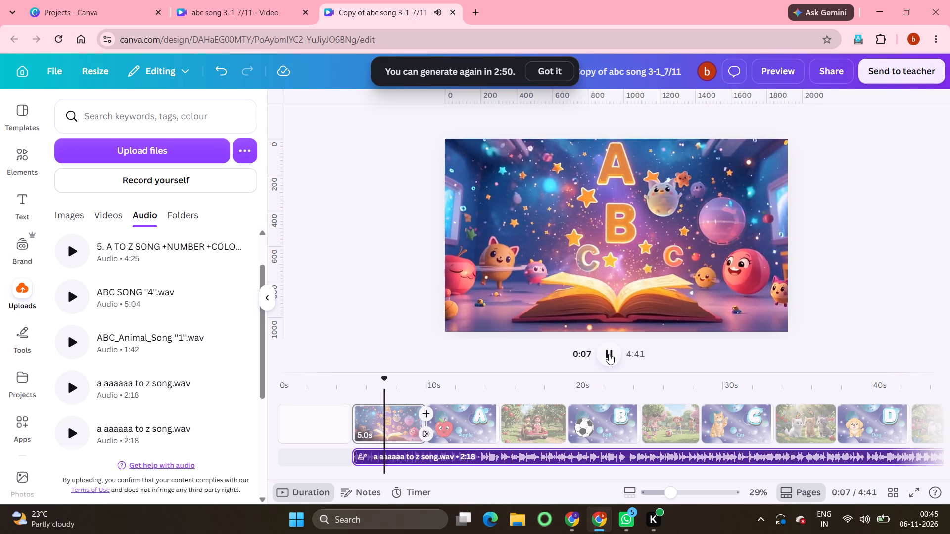
click(609, 354)
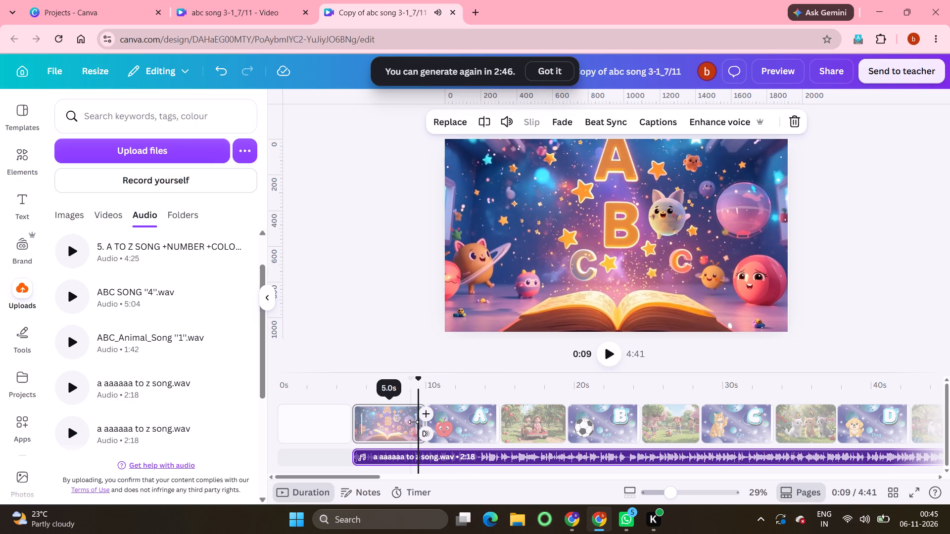
drag(413, 422, 404, 424)
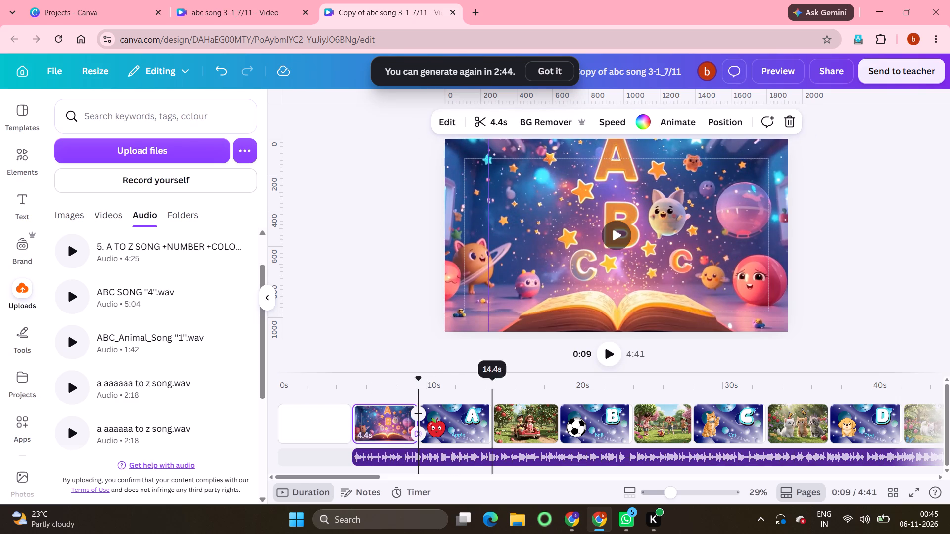
Play on into the letter A apple page and shorten it to 1.8 s to fit the song.
click(609, 352)
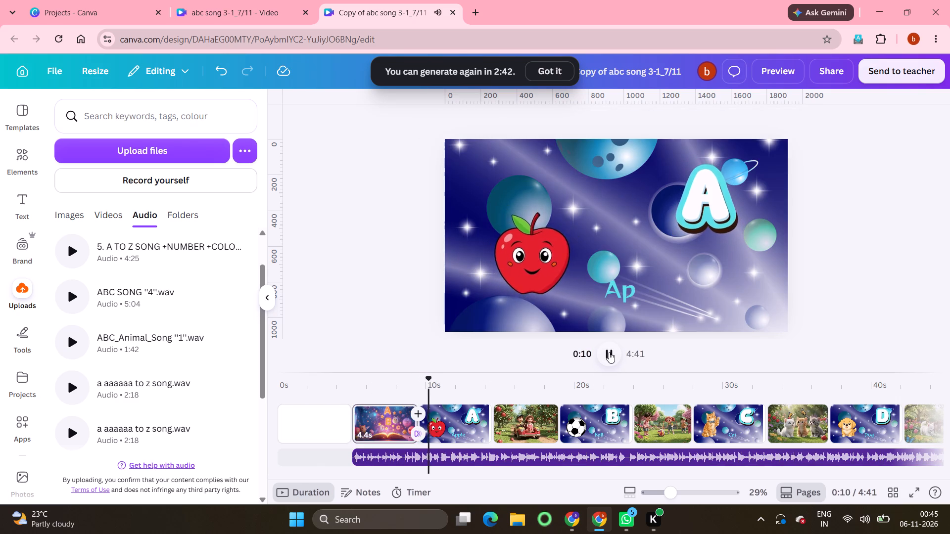
click(609, 352)
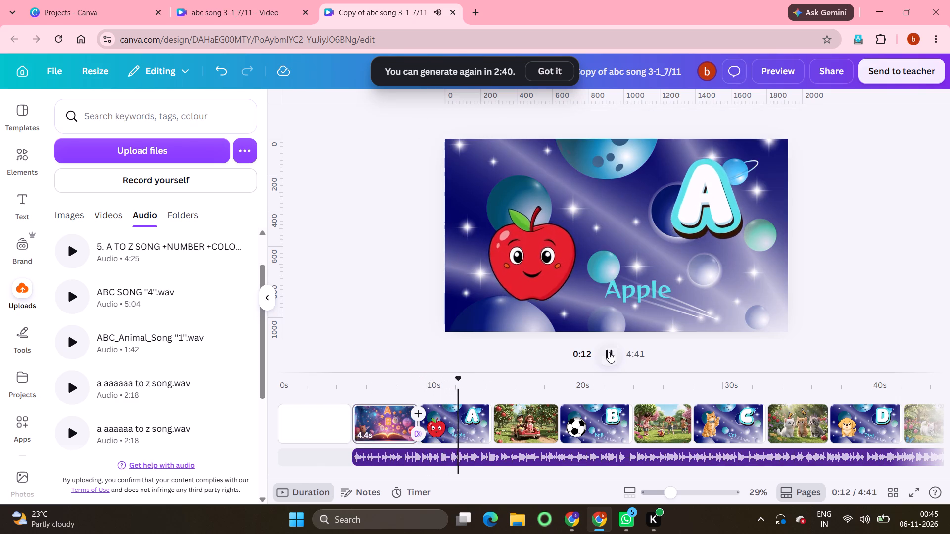
drag(481, 427, 441, 423)
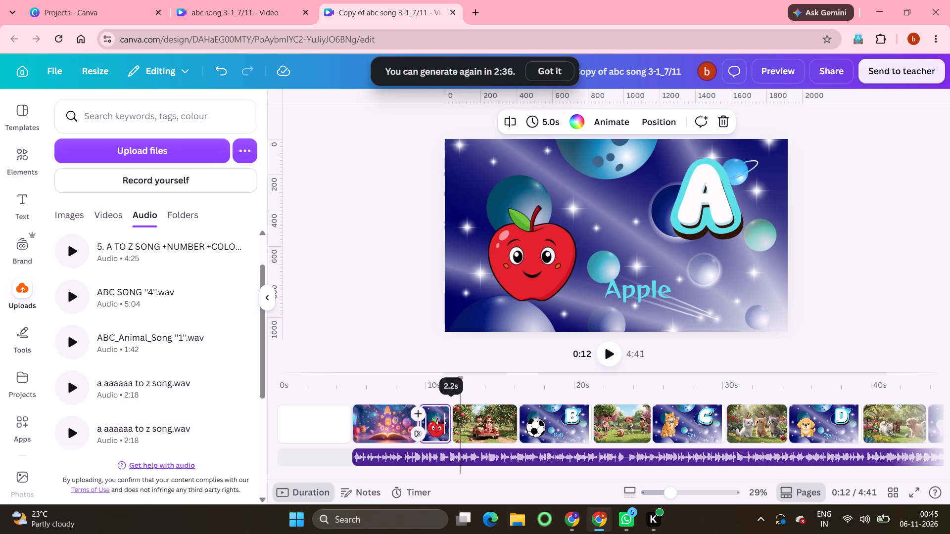
drag(441, 423, 435, 421)
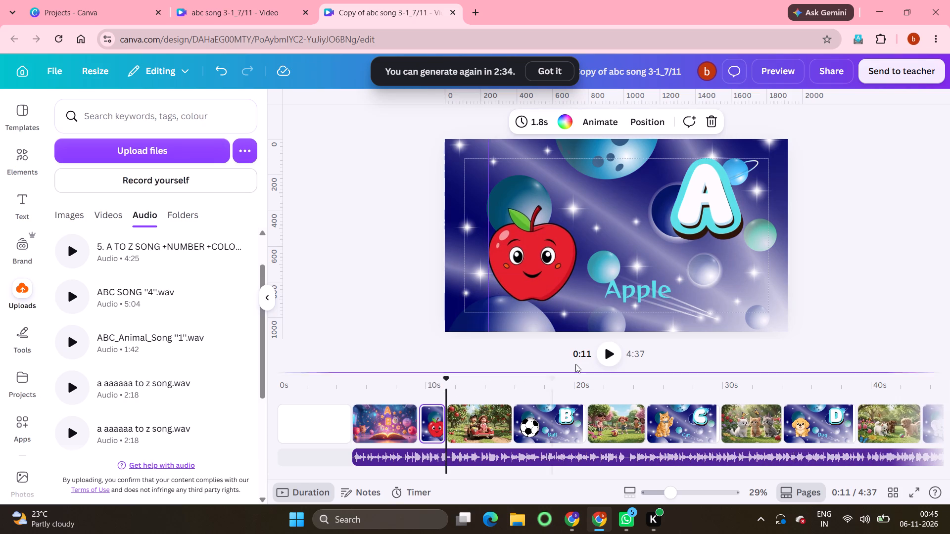
Trim the start of the apple-orchard car clip until it lasts 2.3 s, checking it against the song.
click(608, 351)
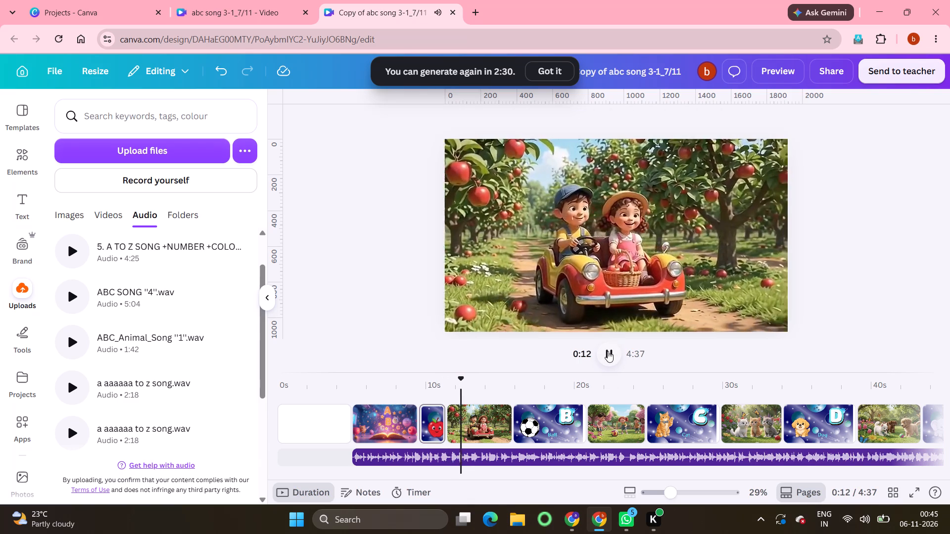
click(608, 351)
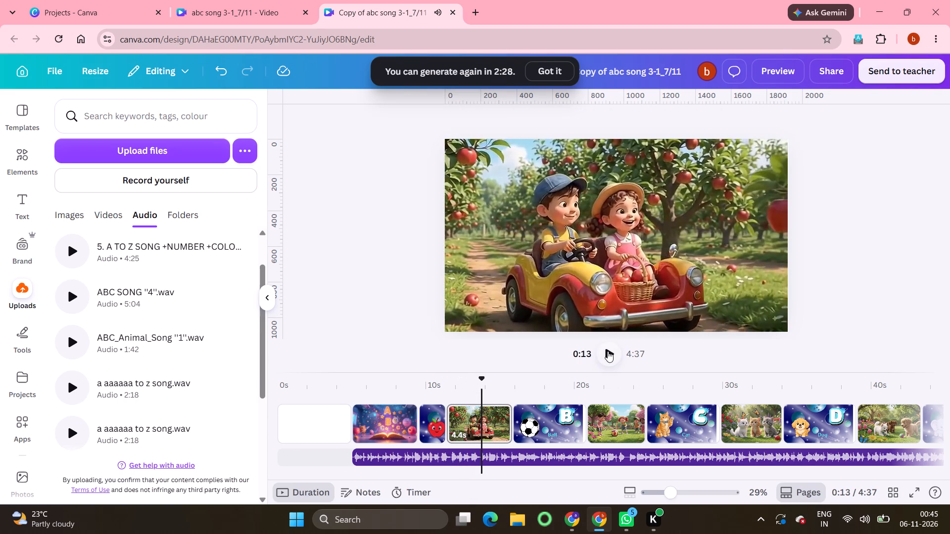
drag(453, 424, 473, 423)
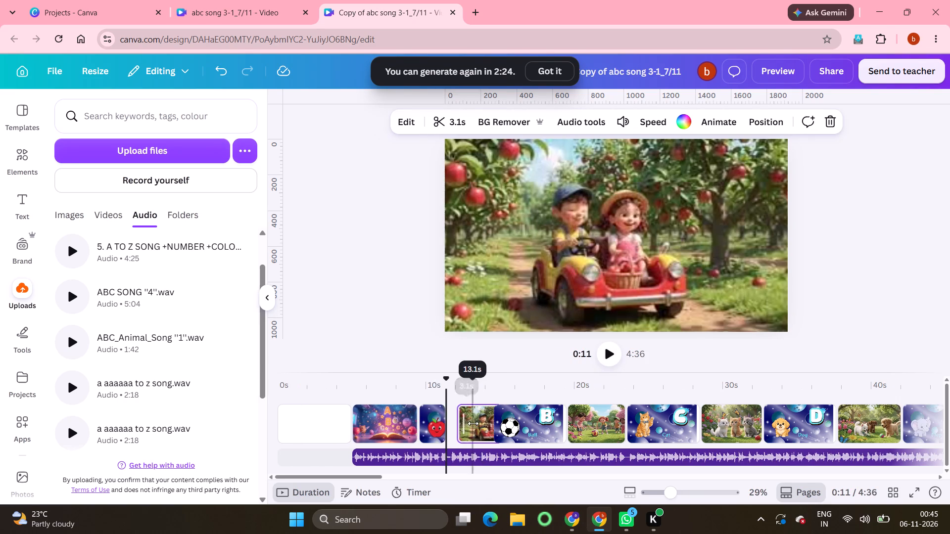
click(611, 354)
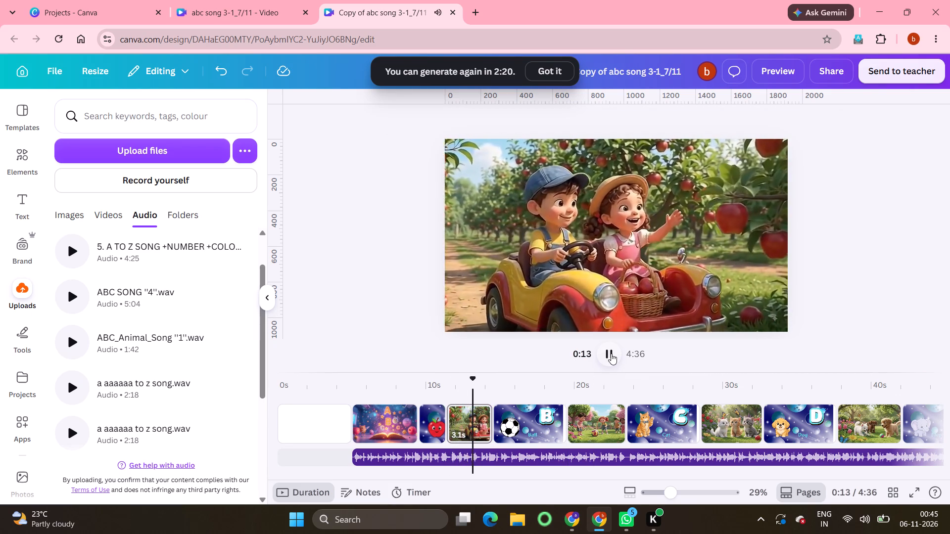
click(611, 354)
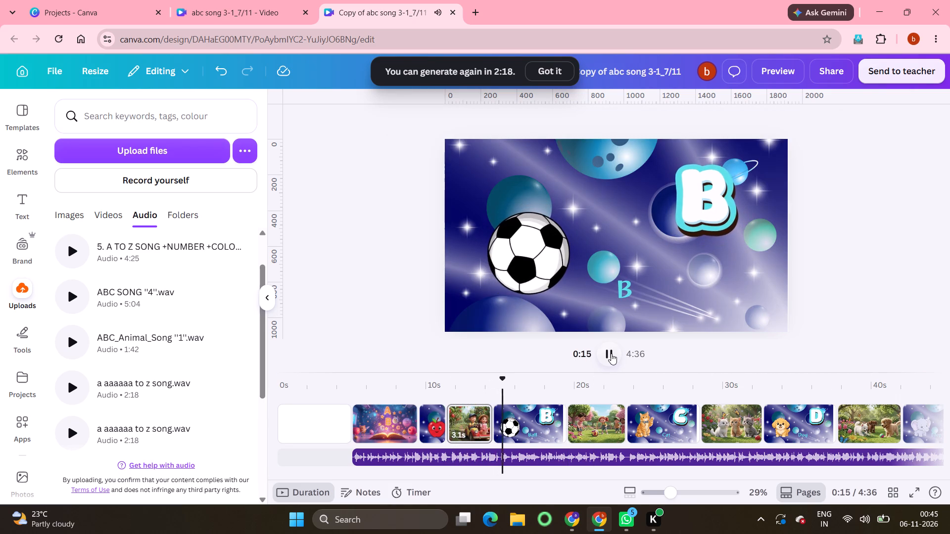
drag(452, 418, 464, 418)
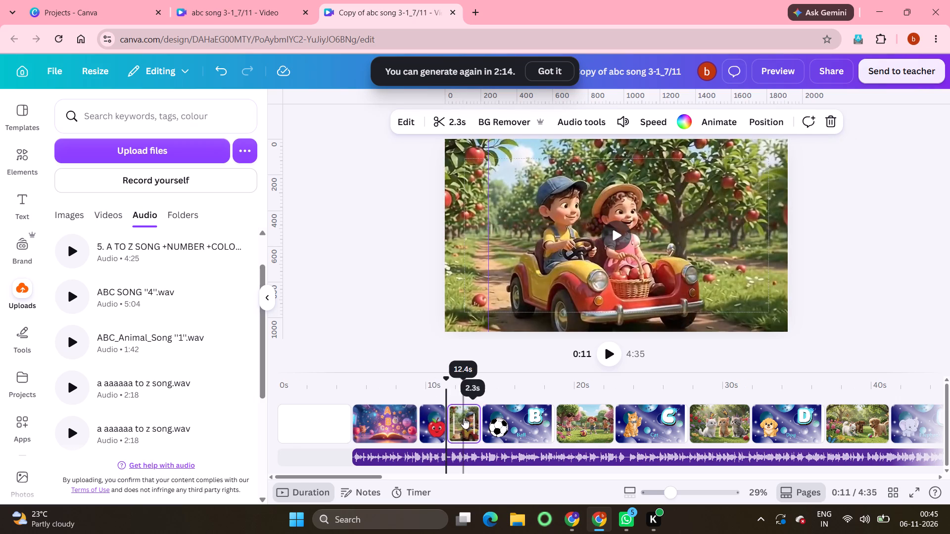
Play on into the letter B ball page and shorten it to 1.6 s.
click(610, 351)
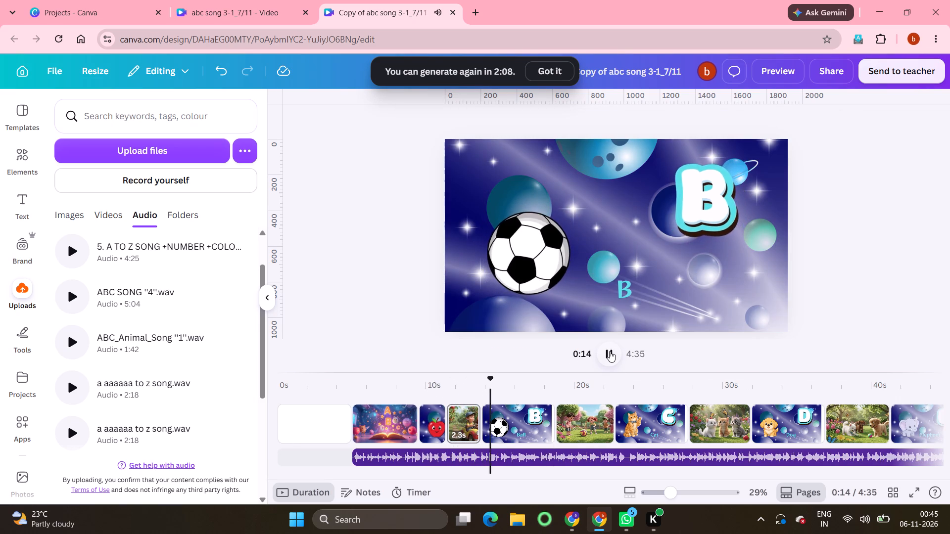
click(610, 351)
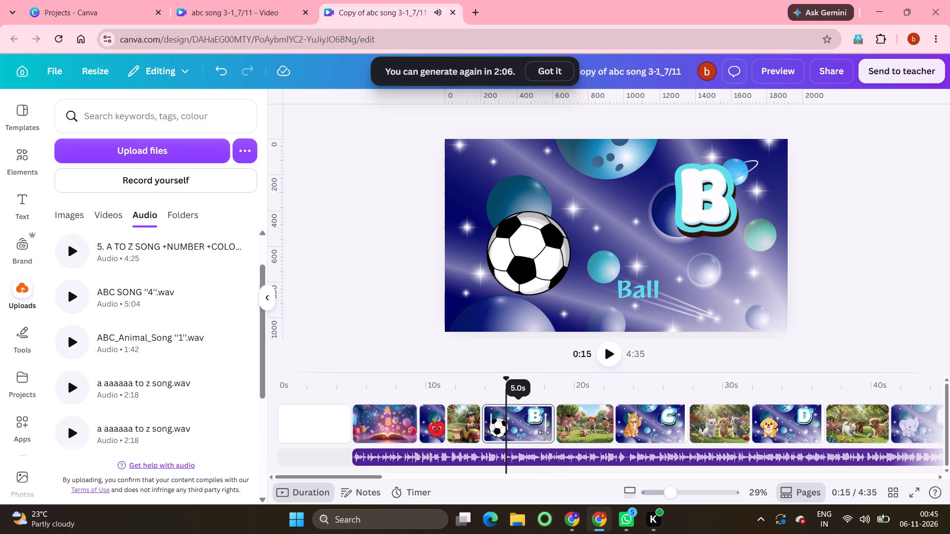
drag(544, 432, 496, 426)
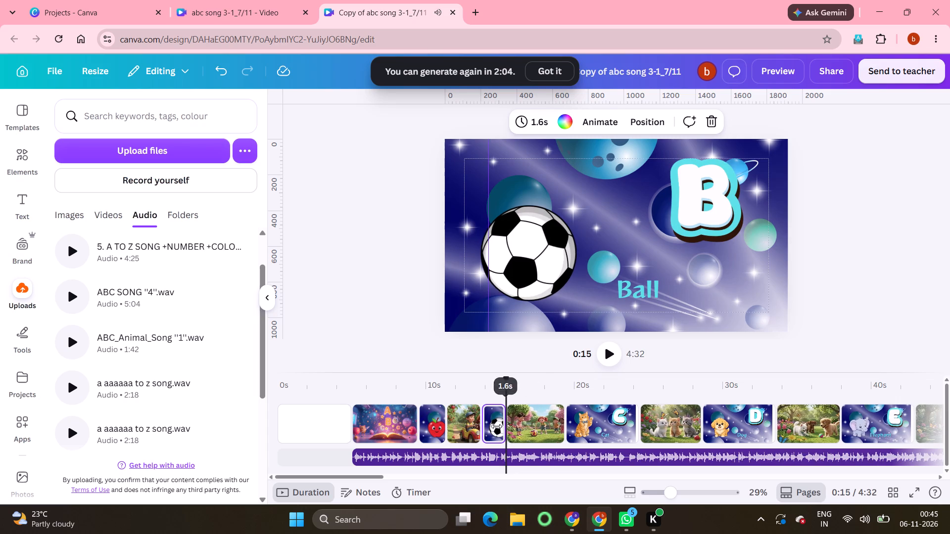
Play the clip of children kicking a ball and trim its end so it lasts 2.3 s.
click(609, 354)
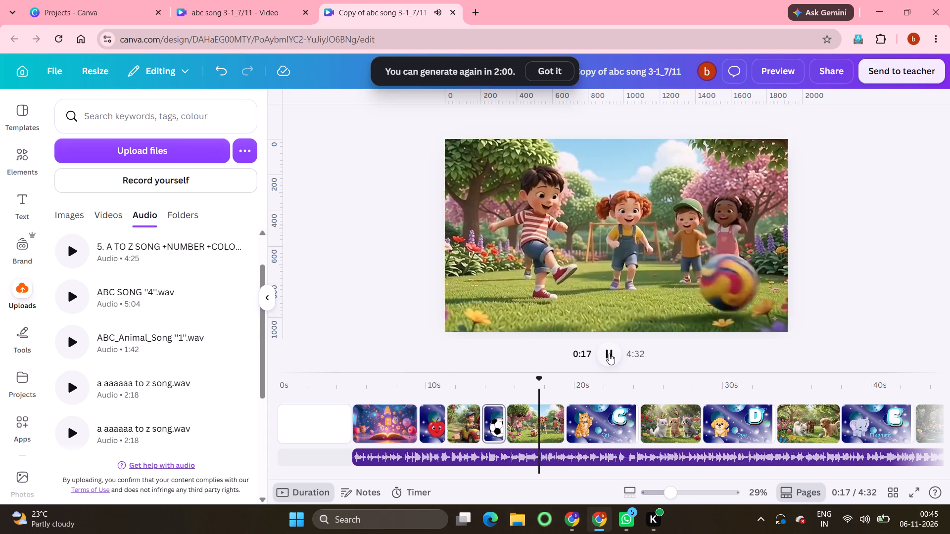
click(609, 354)
drag(557, 422, 529, 423)
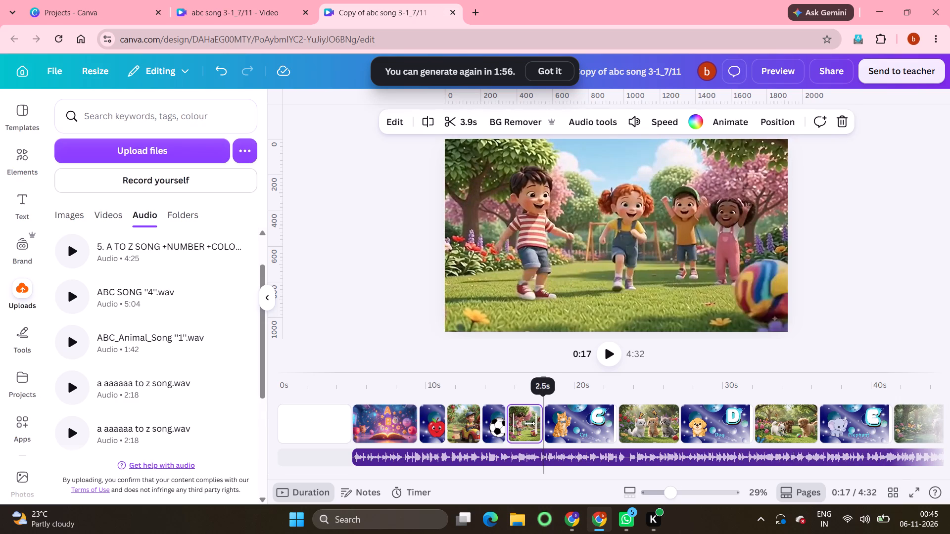
drag(529, 423, 529, 421)
click(529, 421)
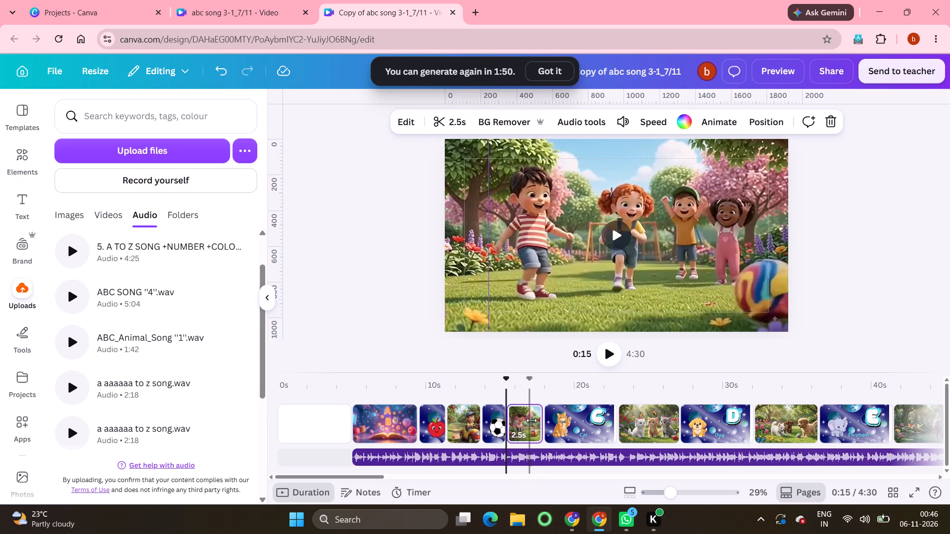
click(534, 420)
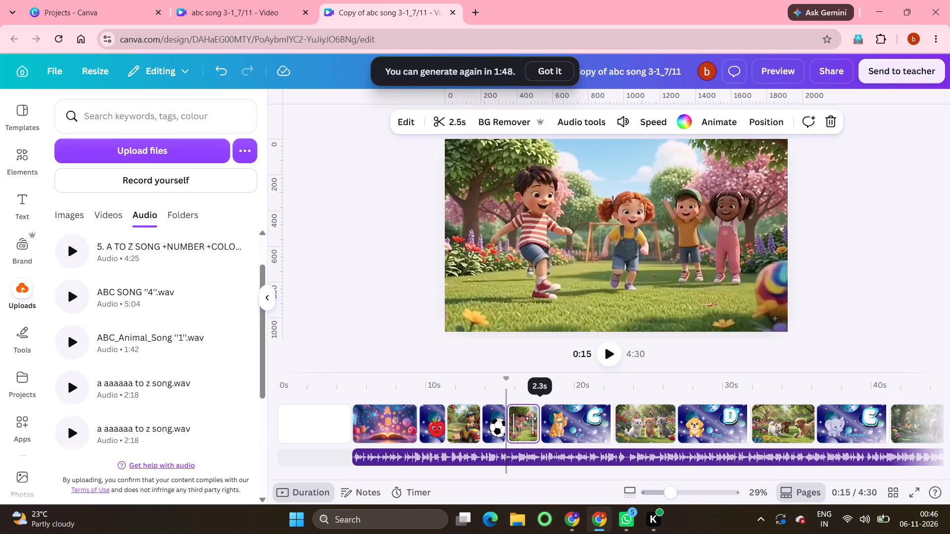
Play on into the letter C cat page and shorten it to 1.7 s to fit the song.
click(607, 354)
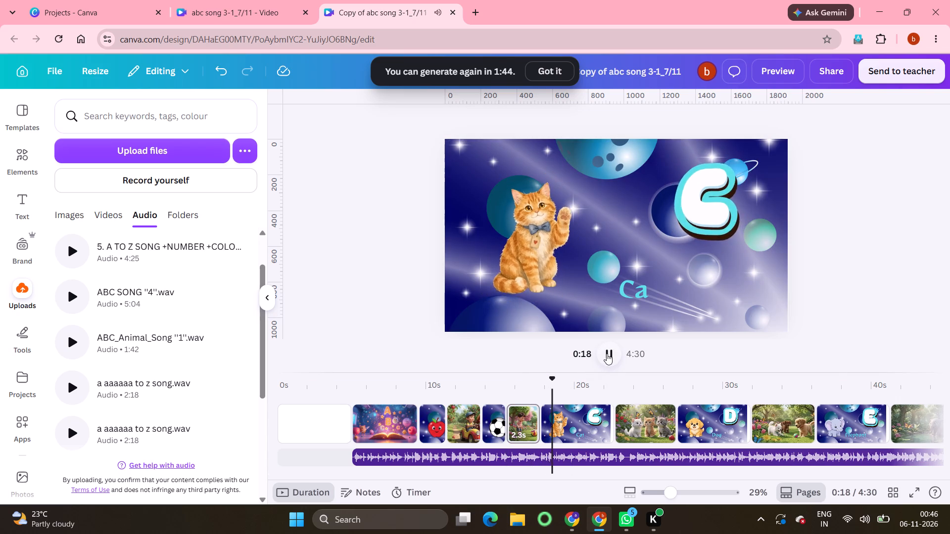
click(607, 354)
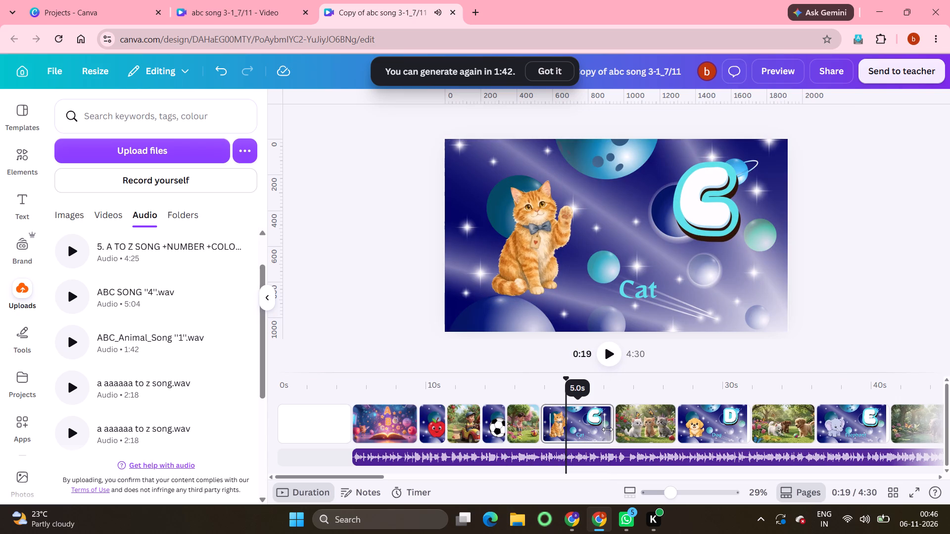
drag(607, 430, 562, 421)
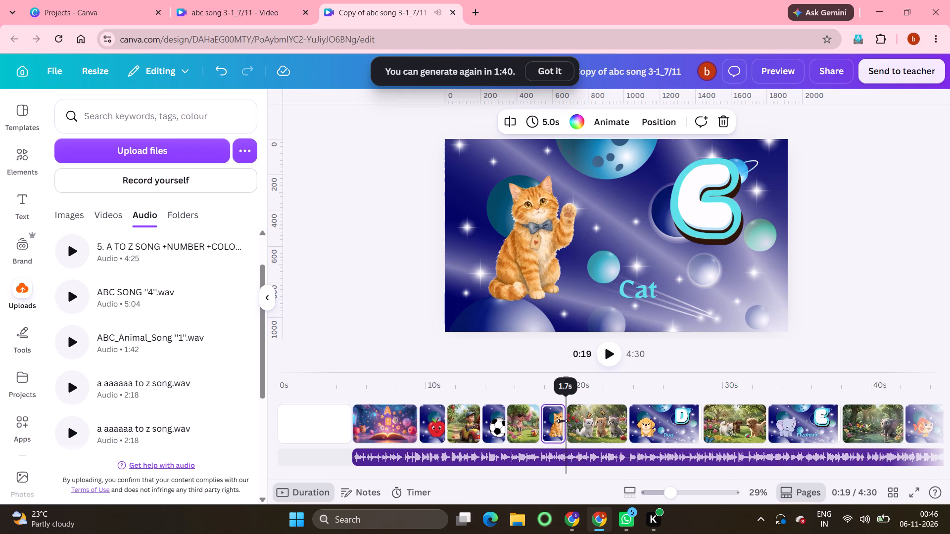
drag(562, 421, 562, 420)
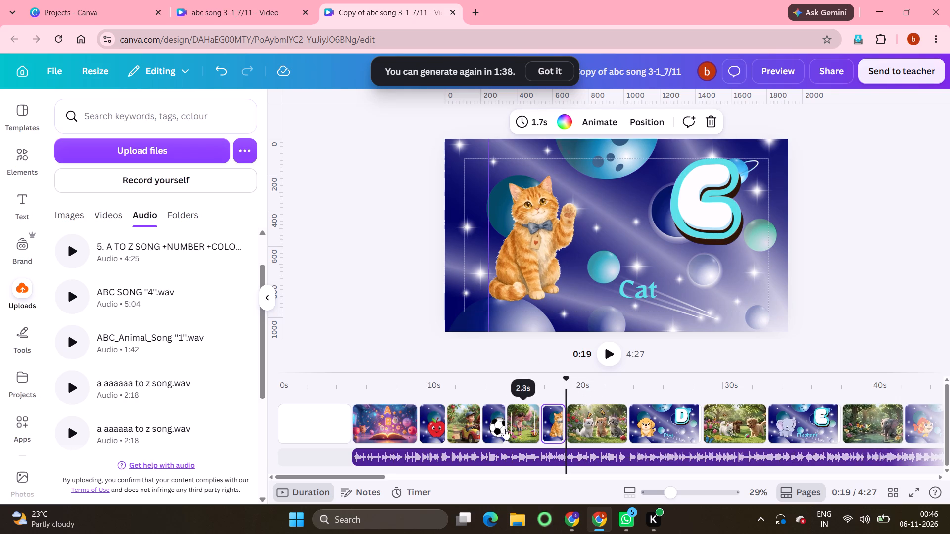
Shorten the letter B ball page slightly more, to 1.4 s.
click(500, 425)
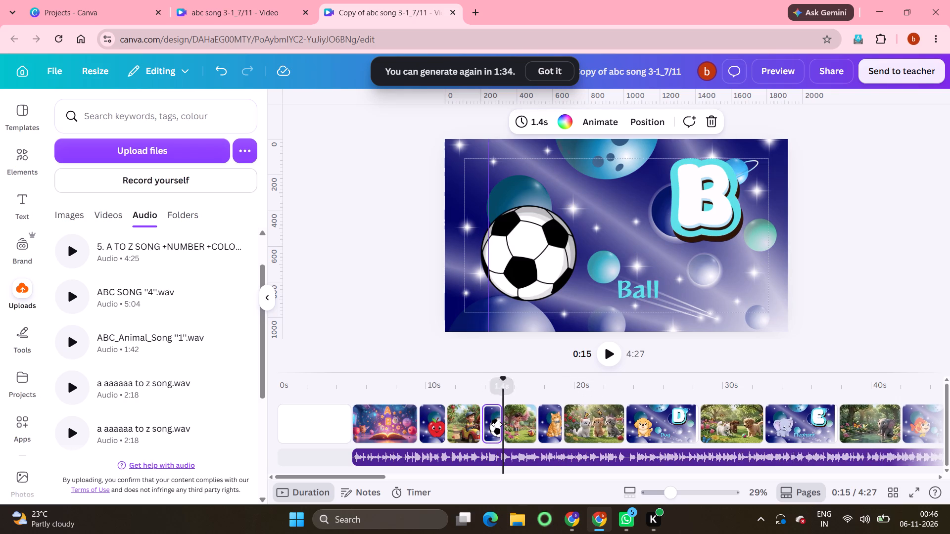
Play from the ball page to the kittens clip and trim the kittens clip's end to about 1.7 s.
click(611, 353)
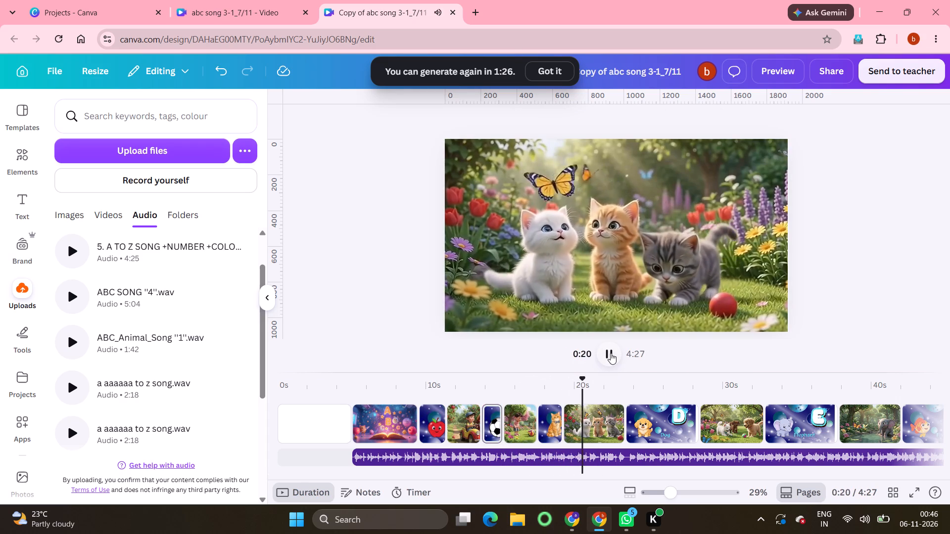
click(611, 353)
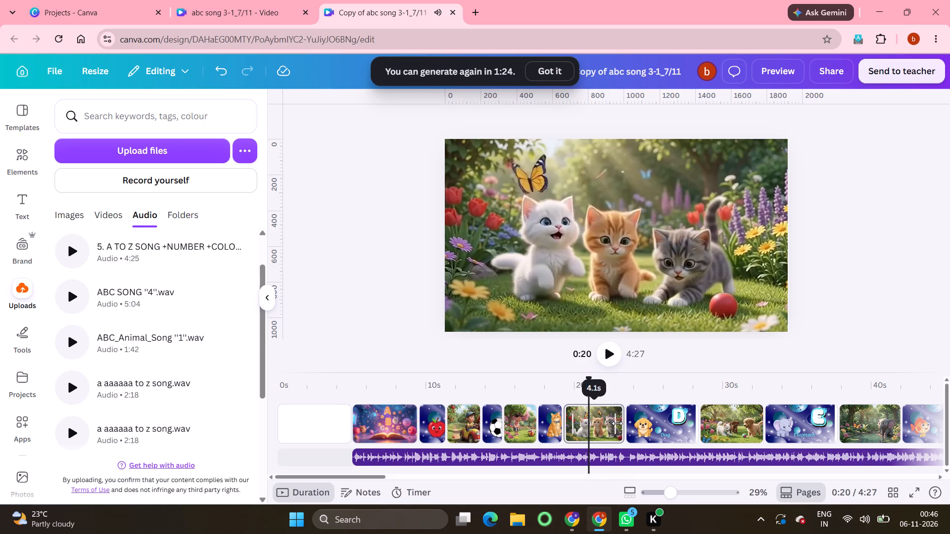
drag(617, 423, 586, 418)
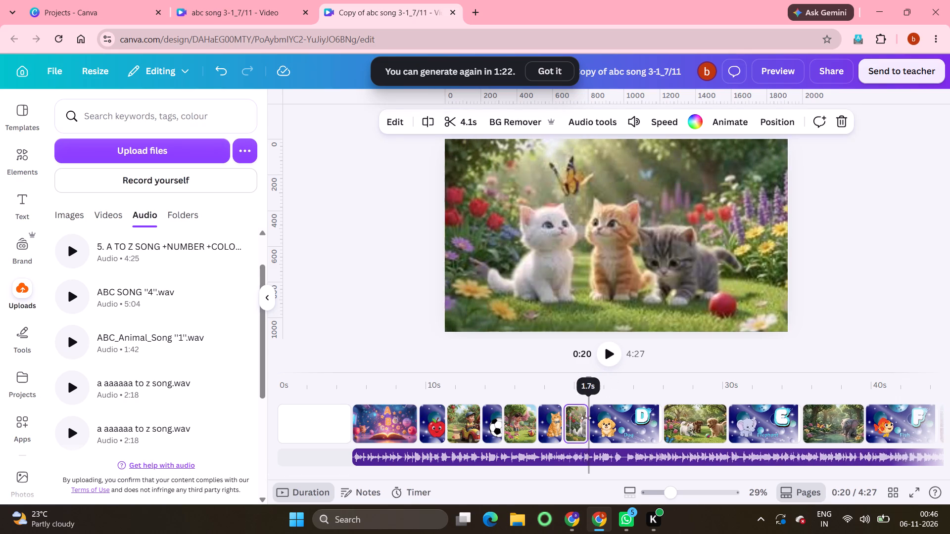
drag(586, 418, 585, 416)
Play on into the letter D dog page and shorten it to about the length of the letter C cat page.
click(614, 355)
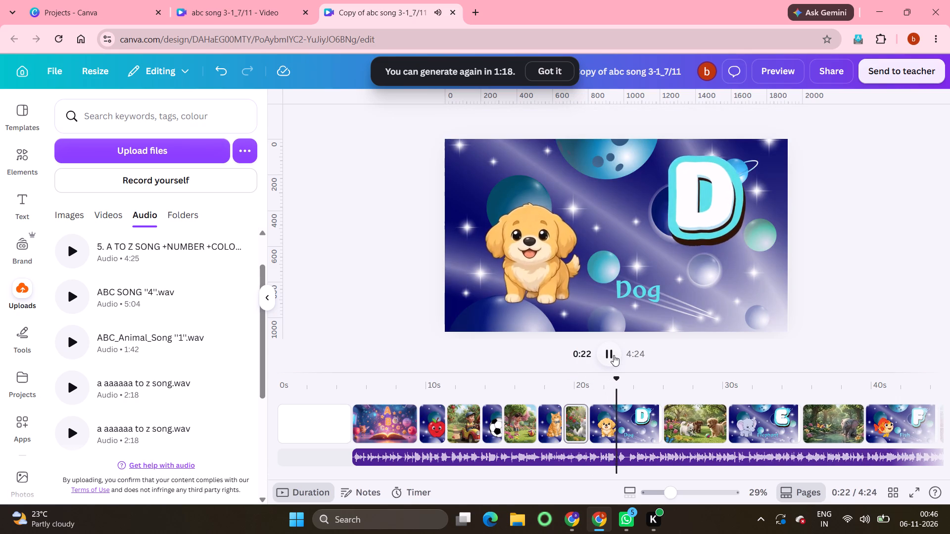
click(614, 355)
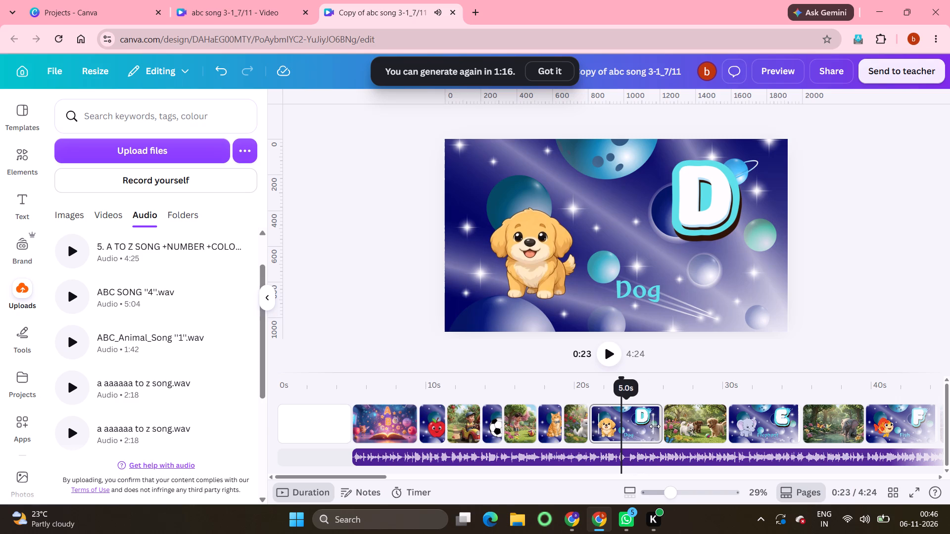
drag(655, 426, 612, 424)
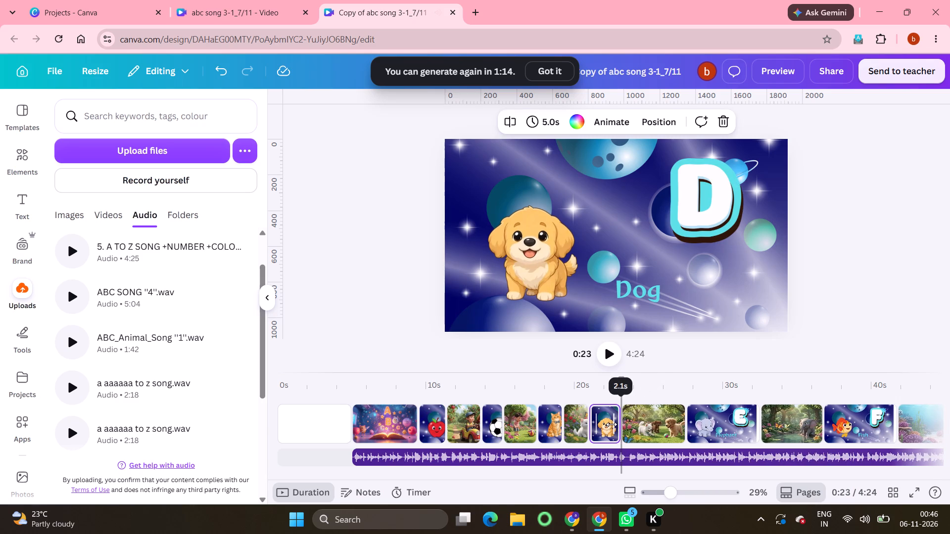
drag(612, 424, 607, 422)
Play the puppies clip and trim its end so it lasts 2.1 s.
click(606, 349)
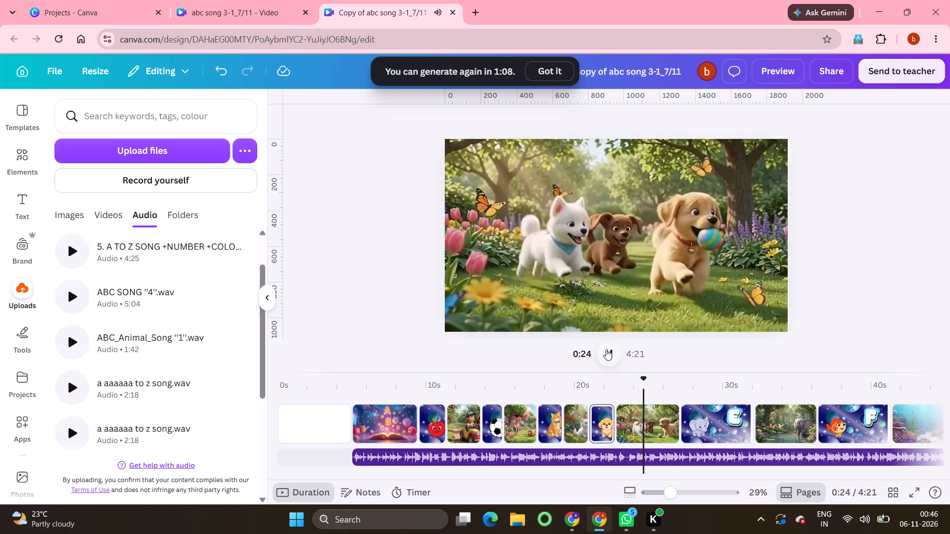
click(606, 349)
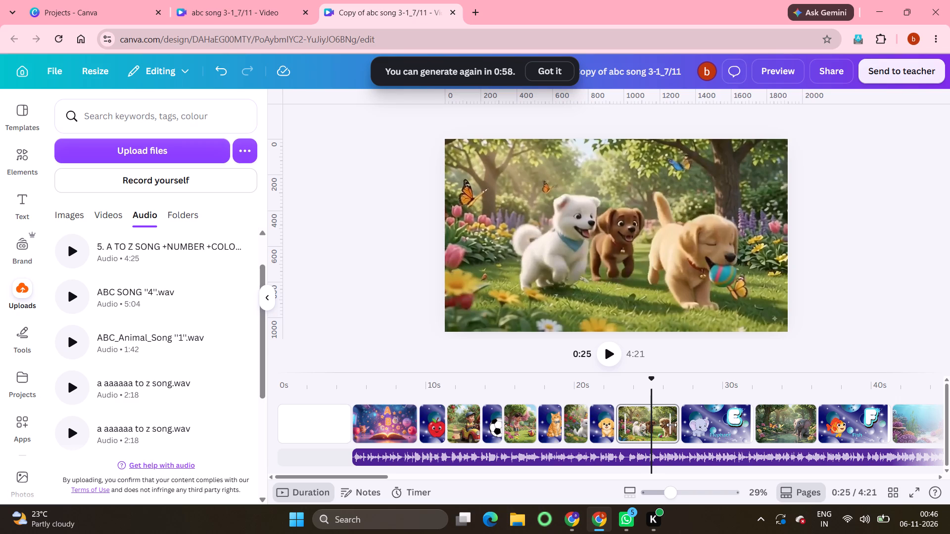
drag(672, 425, 649, 424)
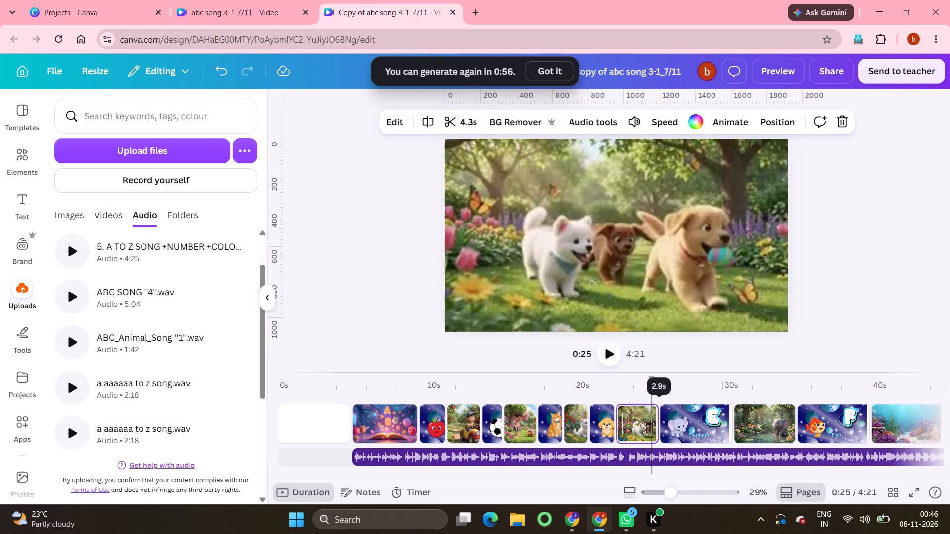
drag(649, 424, 640, 422)
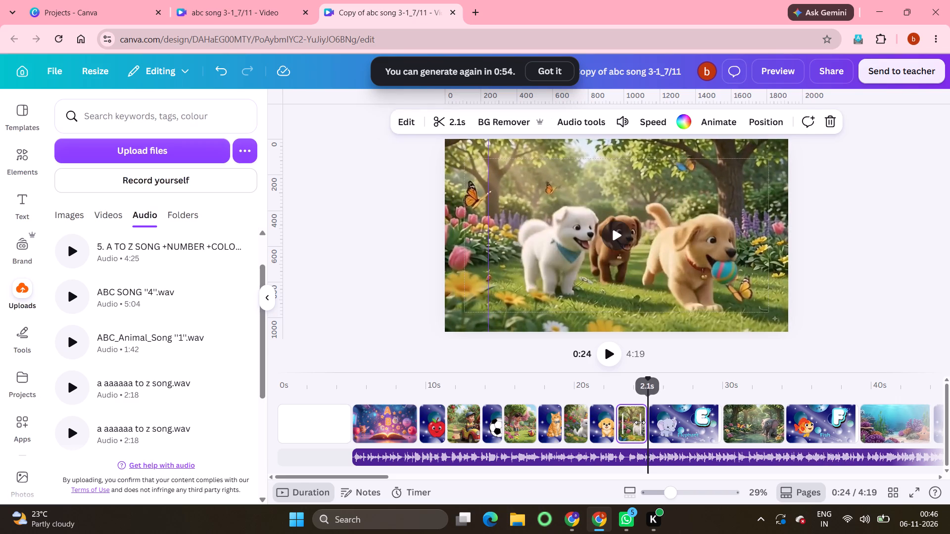
Play on into the letter E elephant page and shorten it to just under 2 s.
click(608, 353)
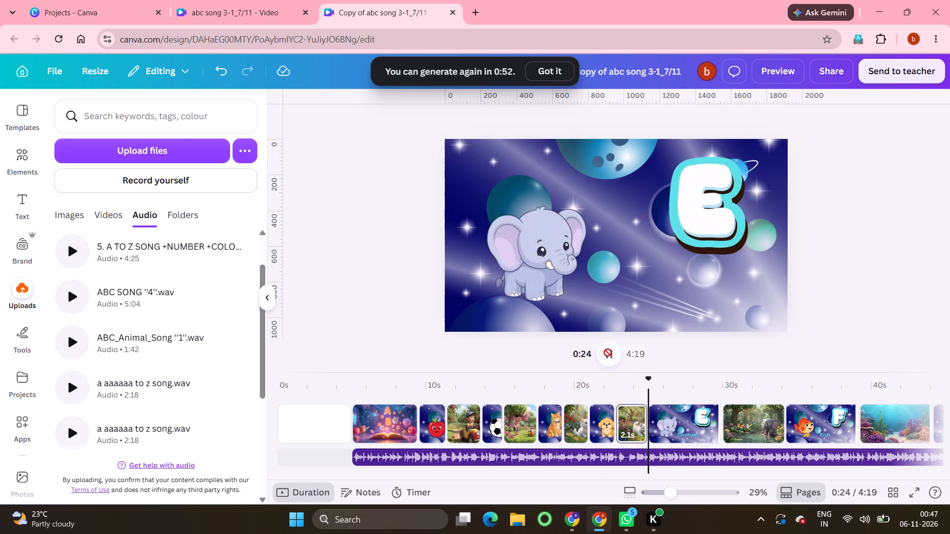
click(608, 353)
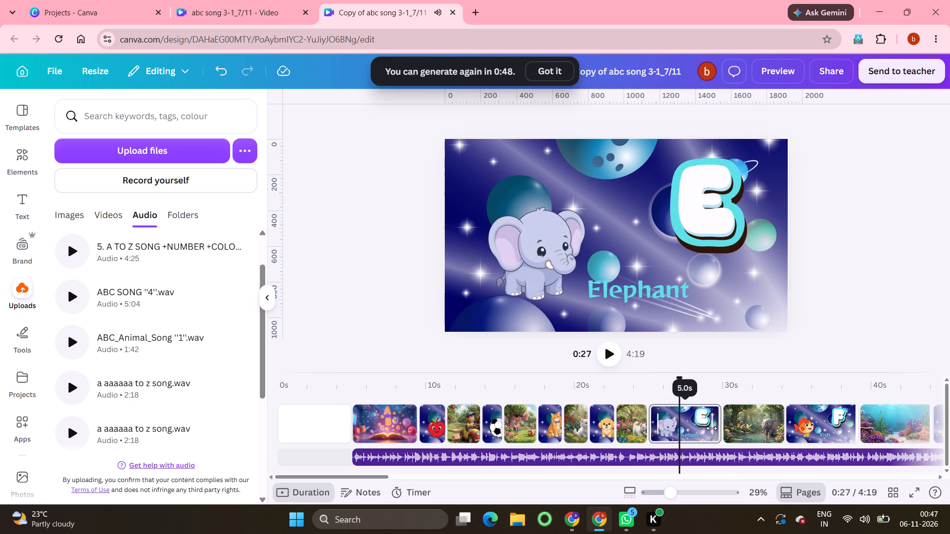
drag(712, 428, 664, 425)
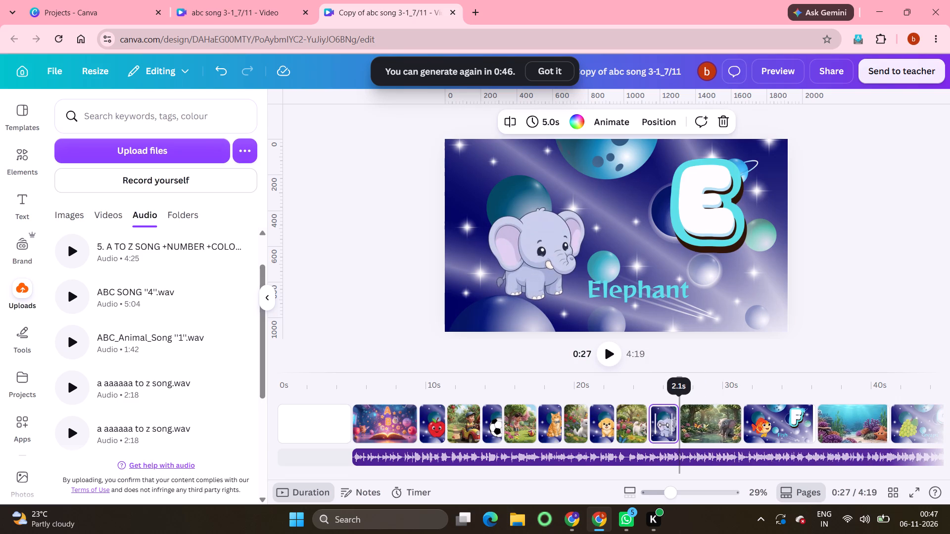
drag(664, 425, 663, 425)
Play into the elephant pond clip and trim its end so it lasts 2.1 s.
click(610, 357)
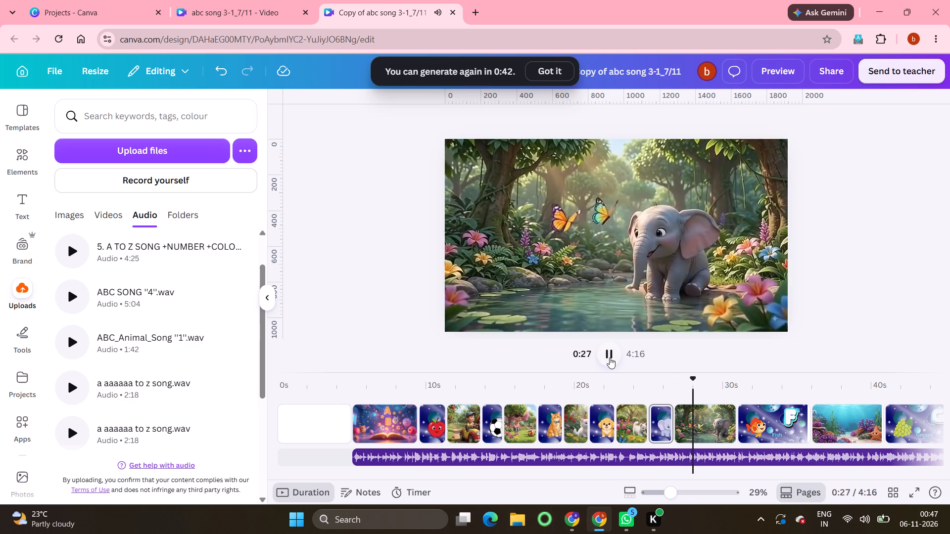
click(610, 357)
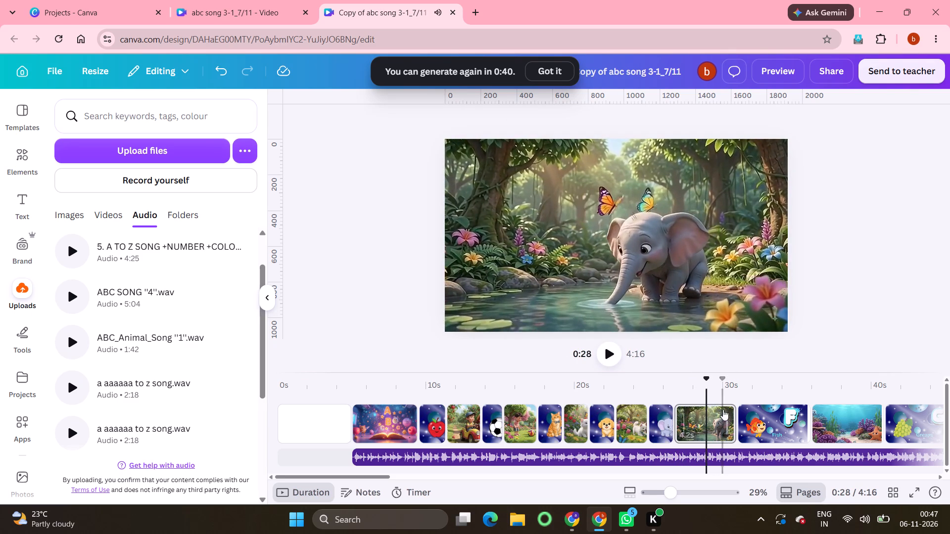
drag(730, 425, 712, 423)
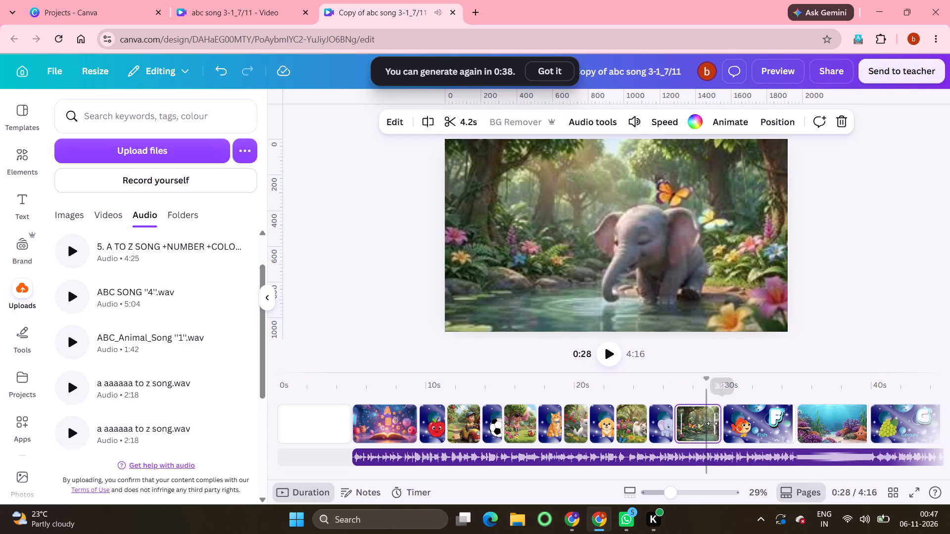
drag(712, 423, 700, 422)
Play on into the letter F fish page and shorten it to 1.9 s.
click(608, 351)
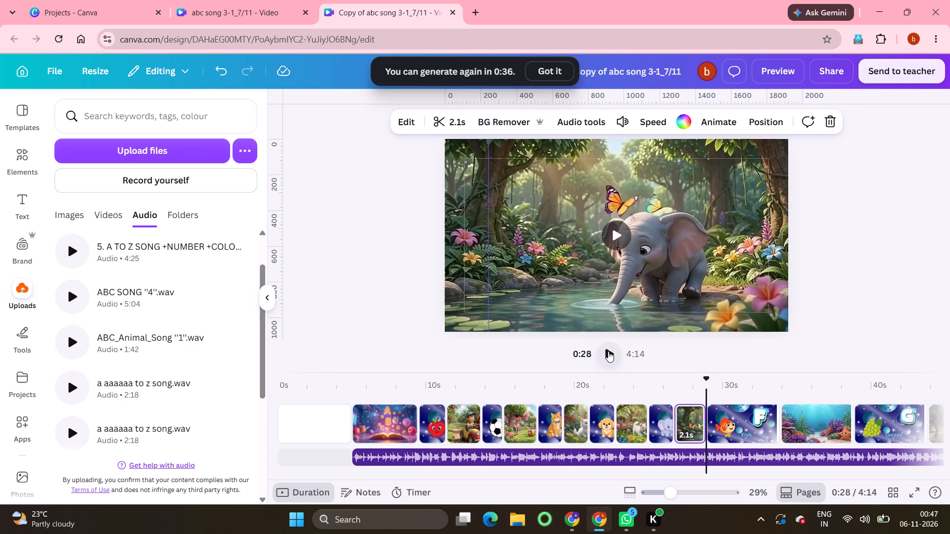
click(608, 351)
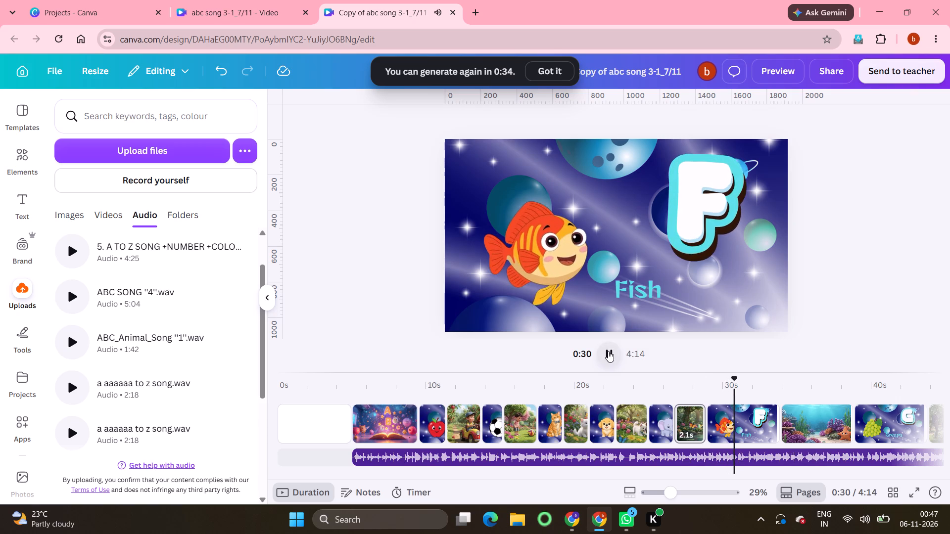
drag(773, 430, 768, 430)
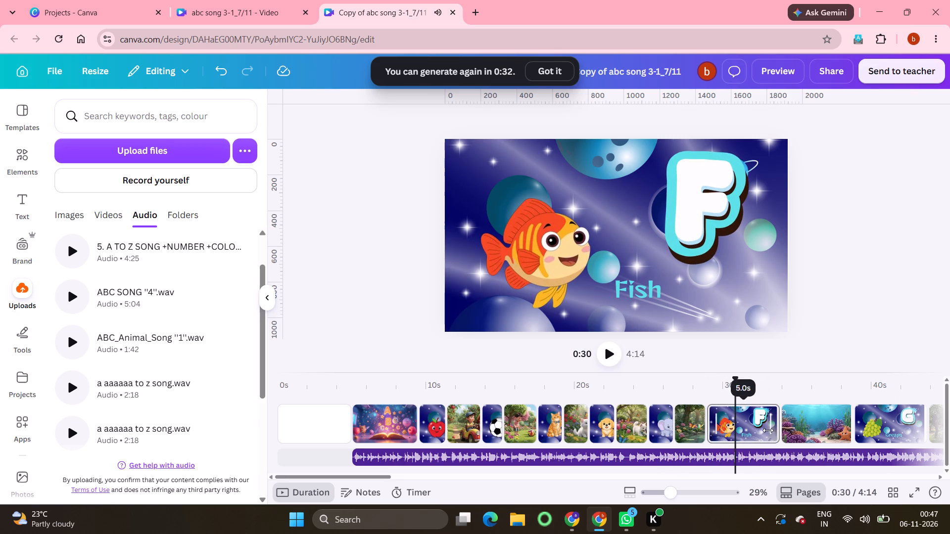
drag(768, 430, 726, 429)
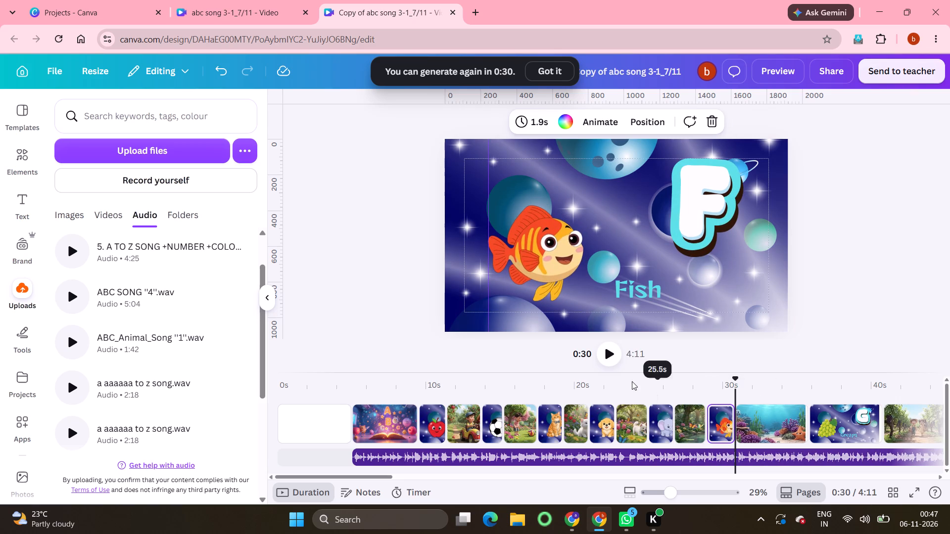
Play the underwater fish clip and trim its end so it lasts 2.3 s.
click(608, 351)
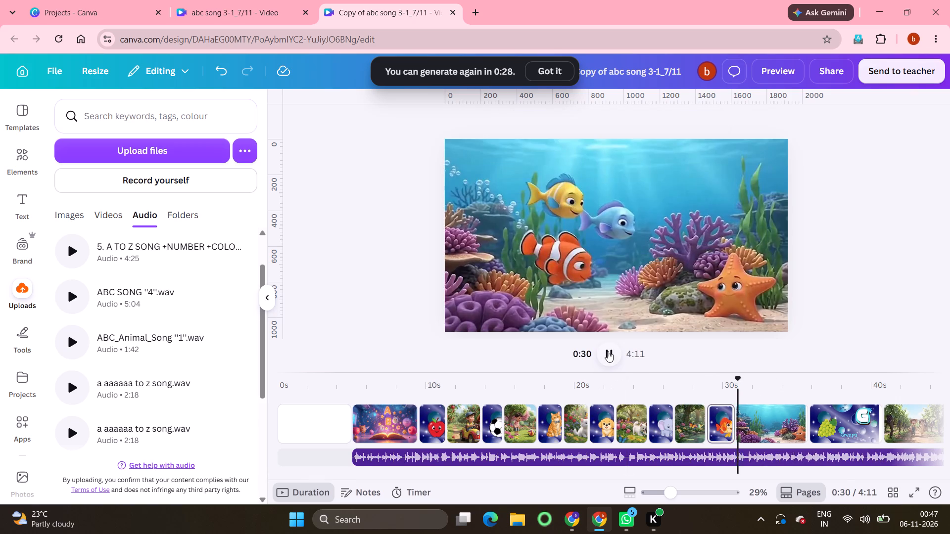
click(608, 351)
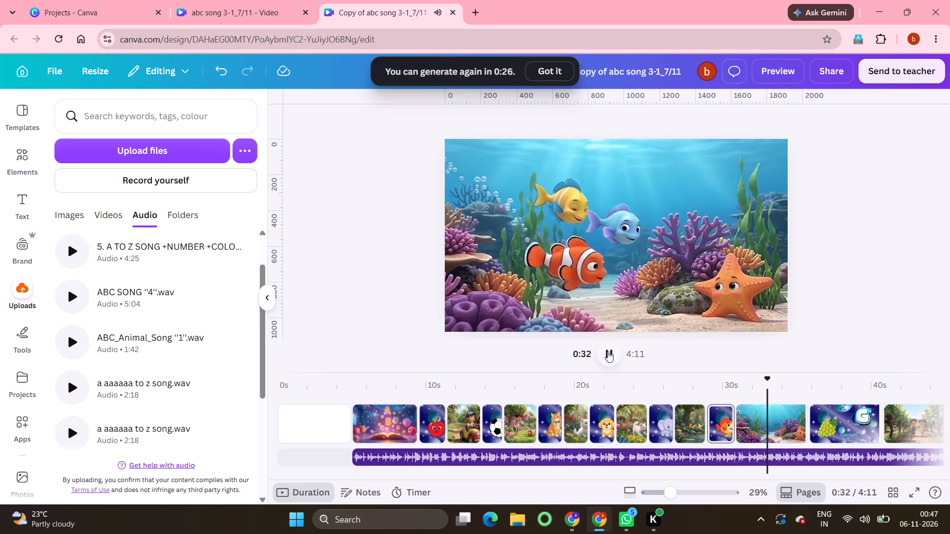
drag(799, 427, 761, 422)
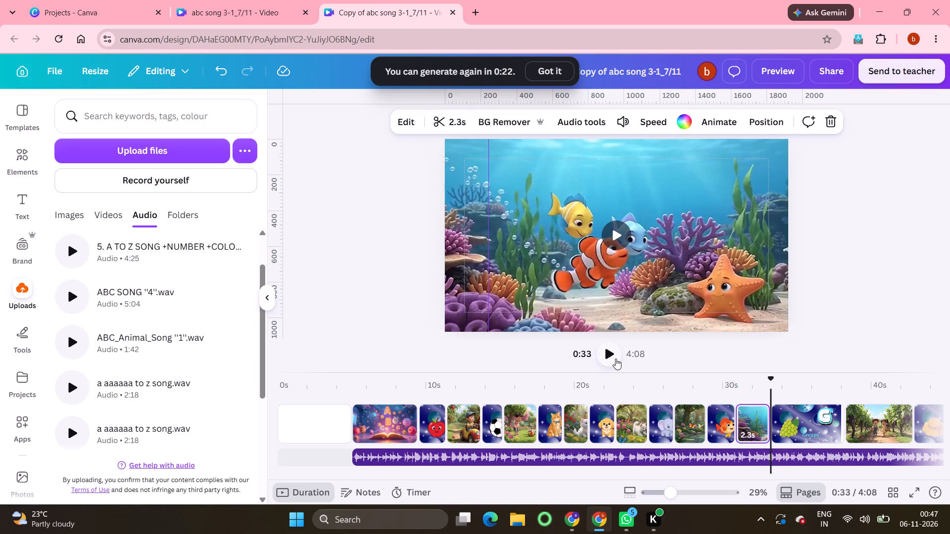
Play on into the letter G grapes page and shorten it to 1.8 s.
click(610, 353)
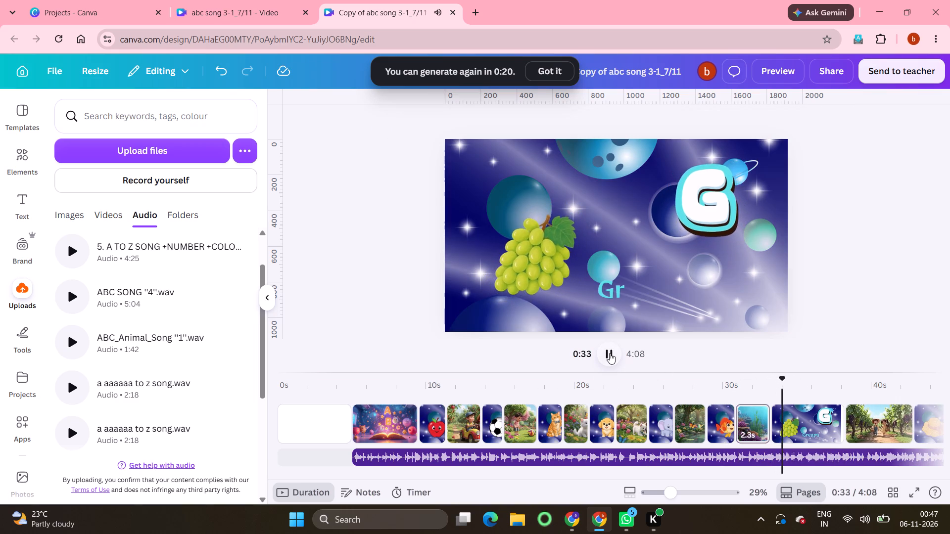
click(610, 353)
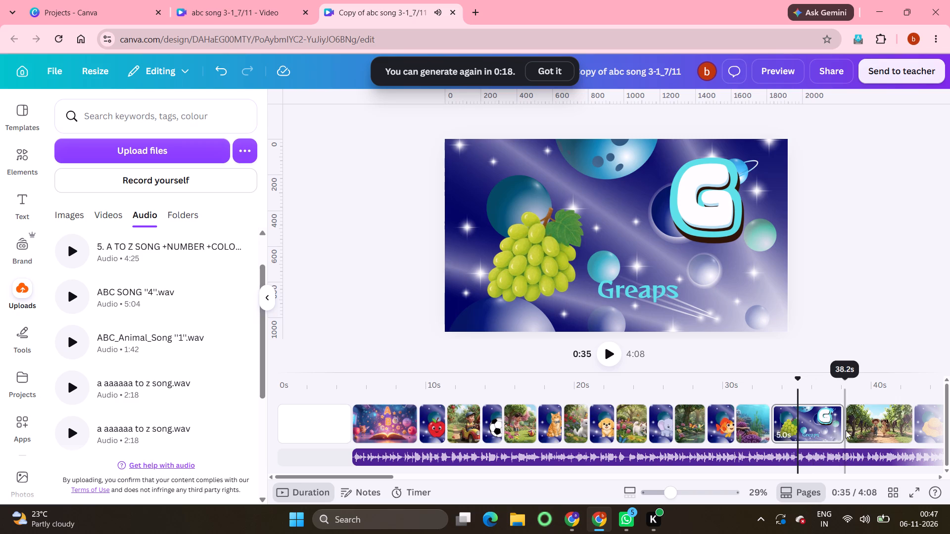
drag(836, 424, 802, 423)
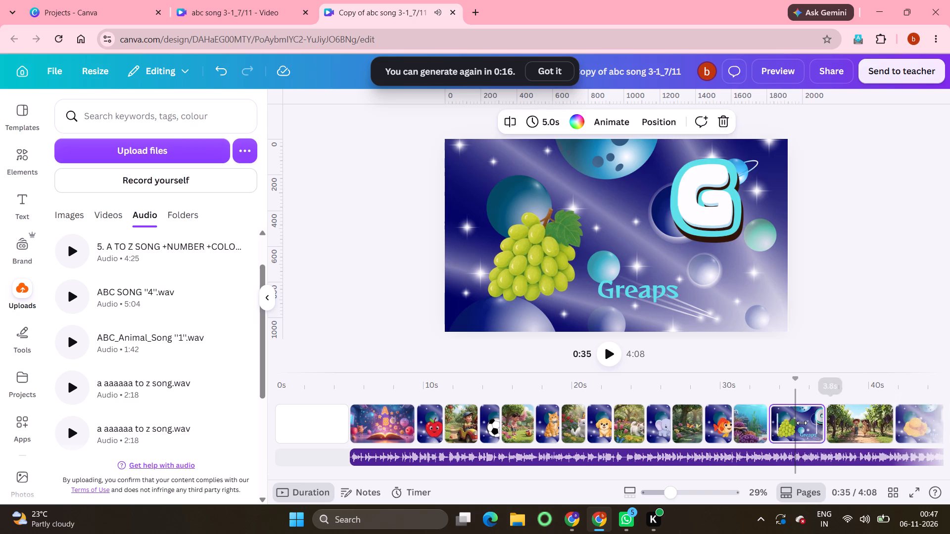
drag(802, 423, 785, 423)
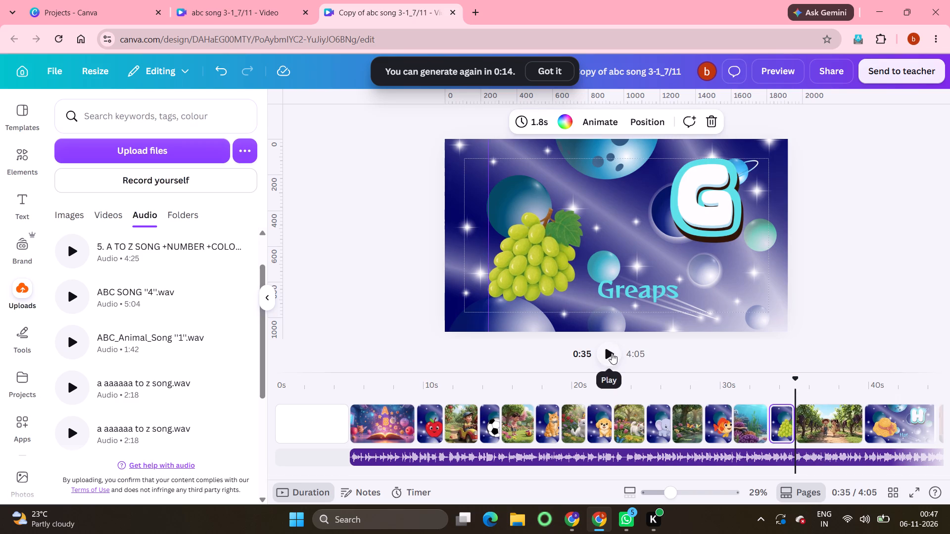
Play the vineyard clip with the two children and trim its end so it lasts 2.1 s.
click(612, 353)
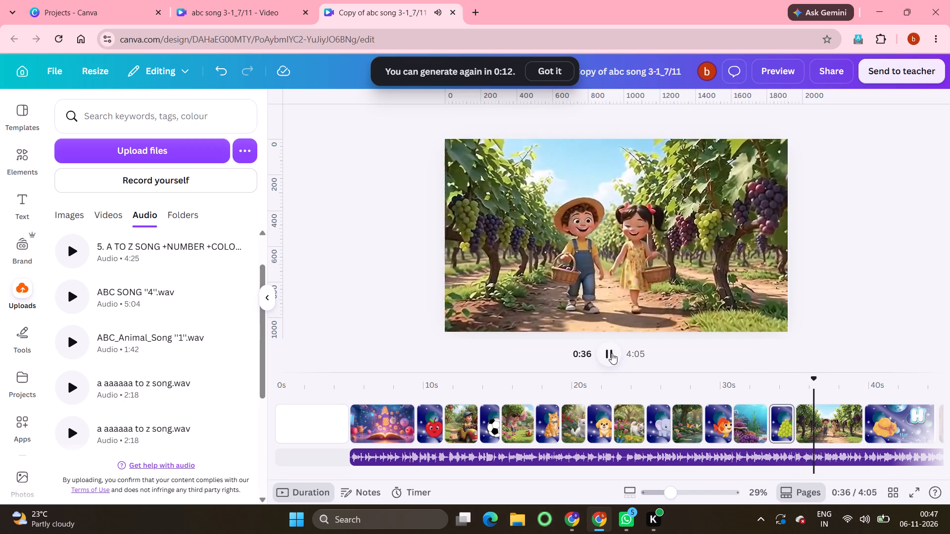
click(612, 353)
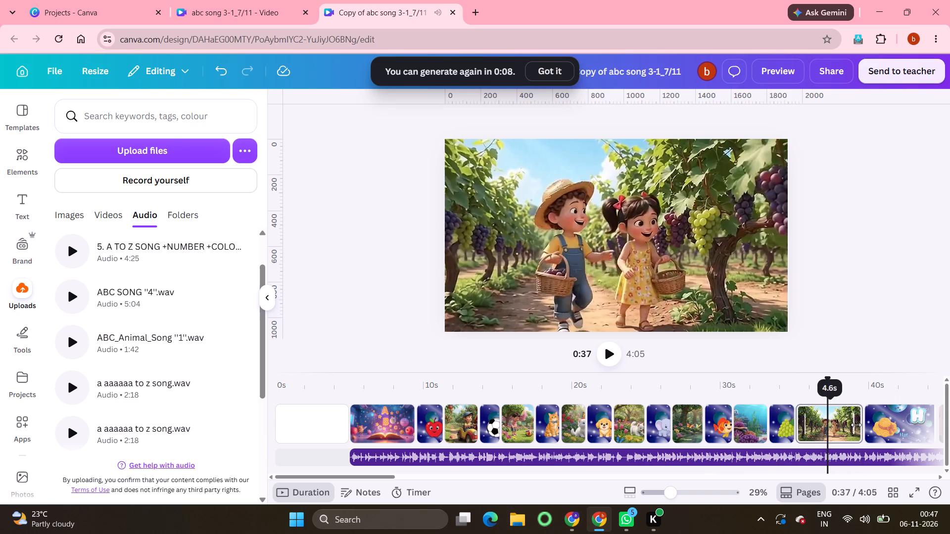
drag(856, 425, 775, 423)
Play on into the letter H hat page and pause where the song calls for its cut.
click(614, 353)
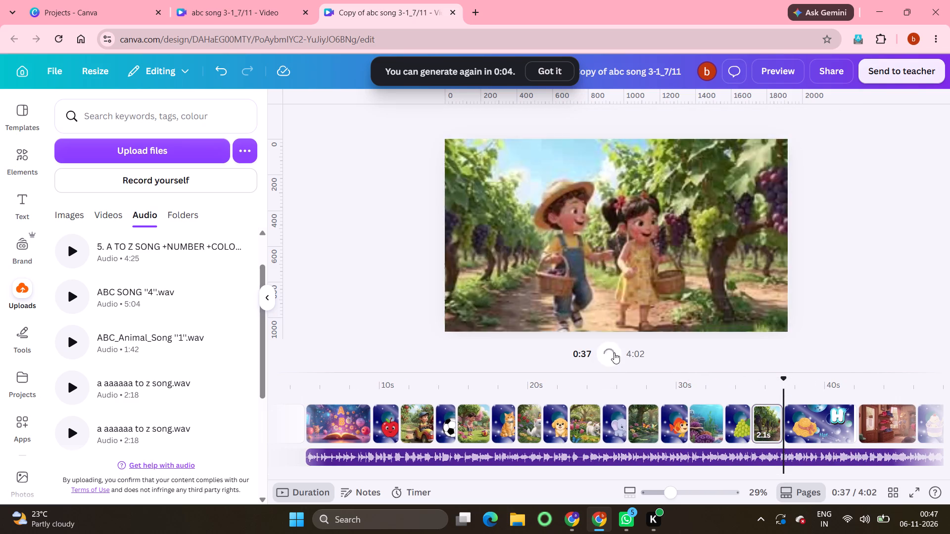
click(614, 353)
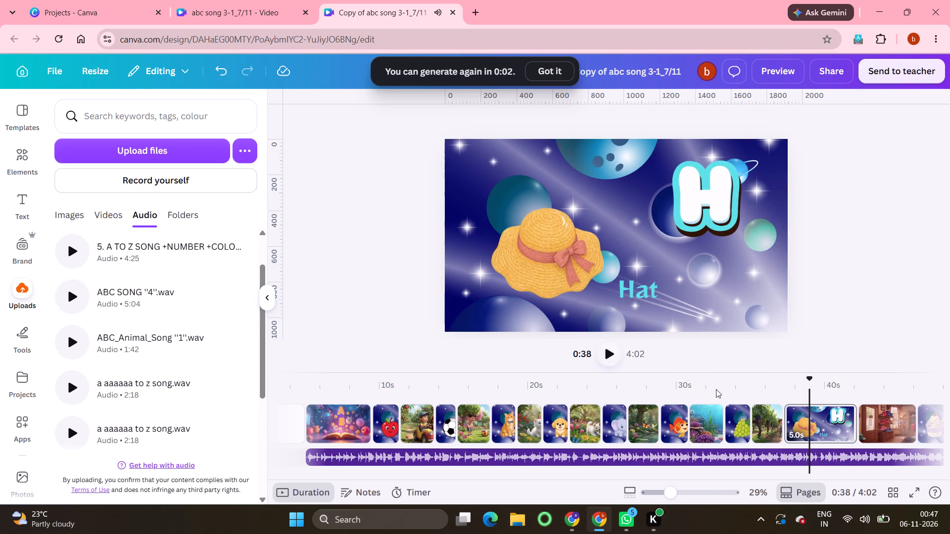
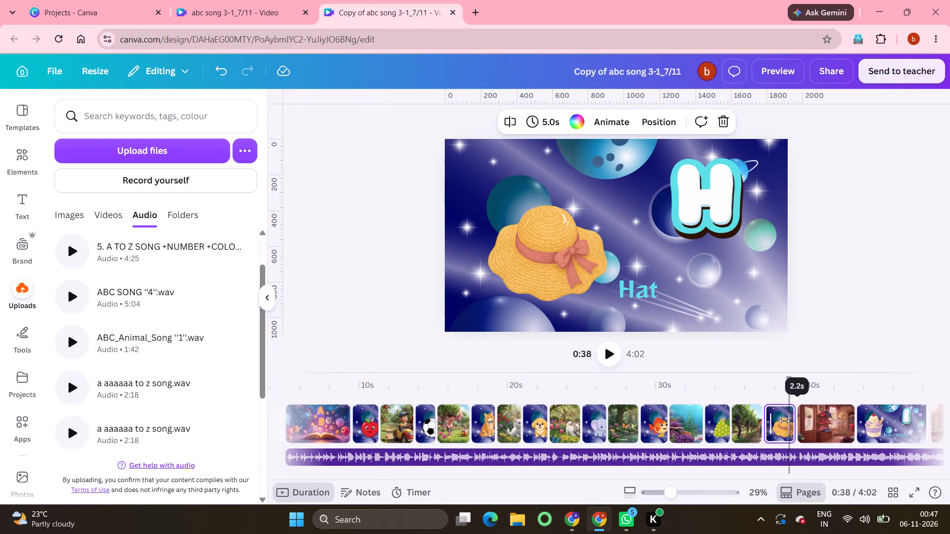
Play the hat shop clip with the two children and trim its start, replaying to check the timing, so it lasts 2.0 s.
click(607, 348)
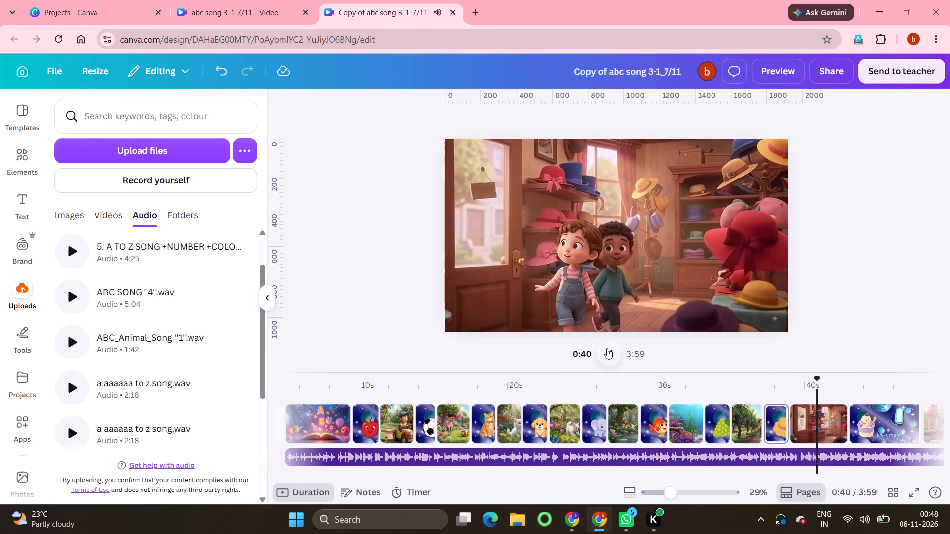
click(607, 348)
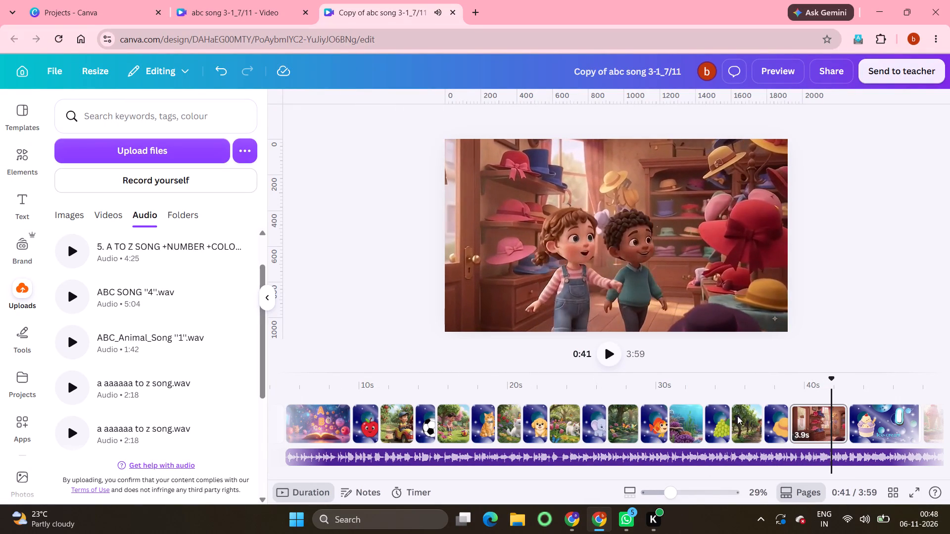
drag(798, 423, 803, 424)
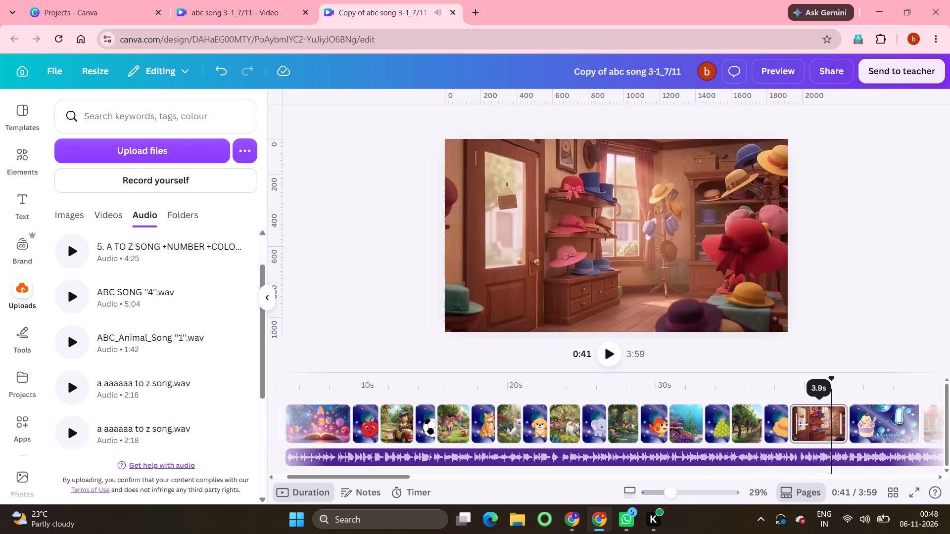
drag(803, 424, 822, 425)
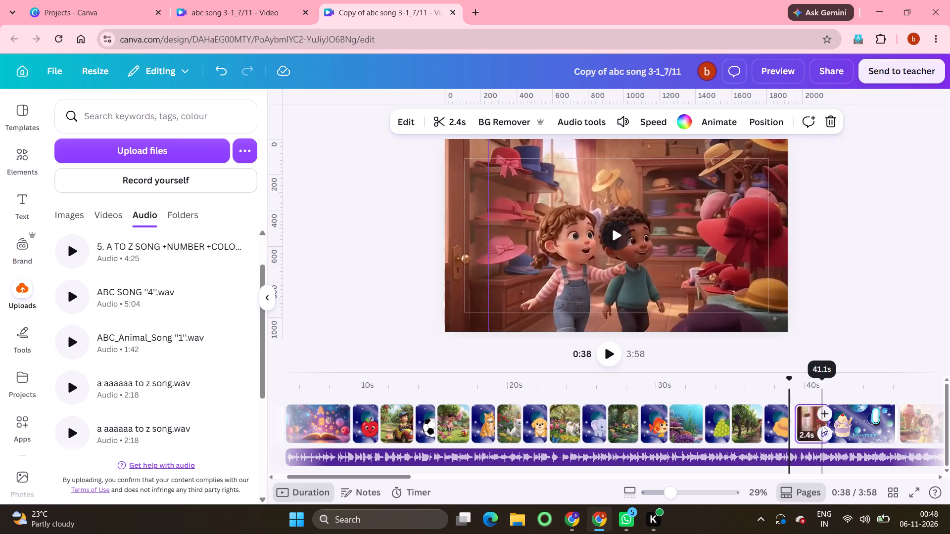
click(610, 349)
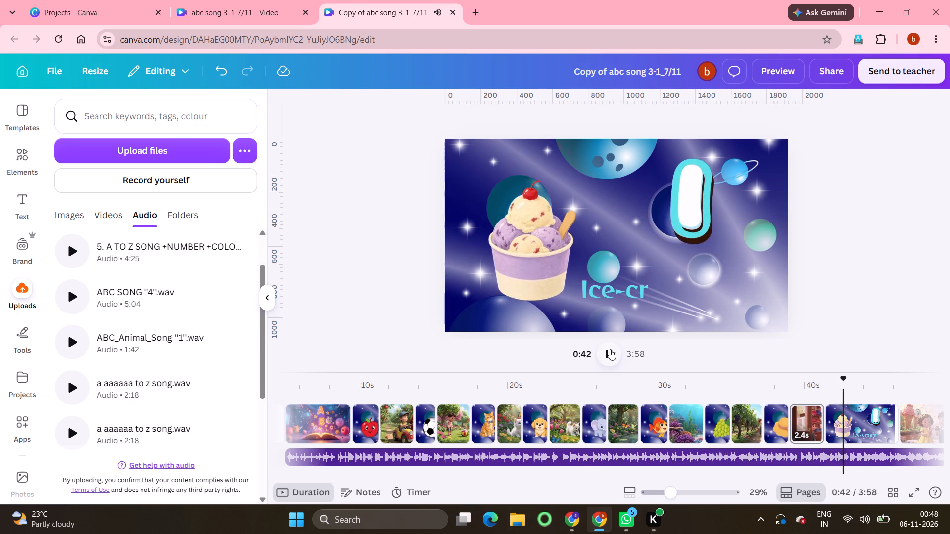
click(610, 349)
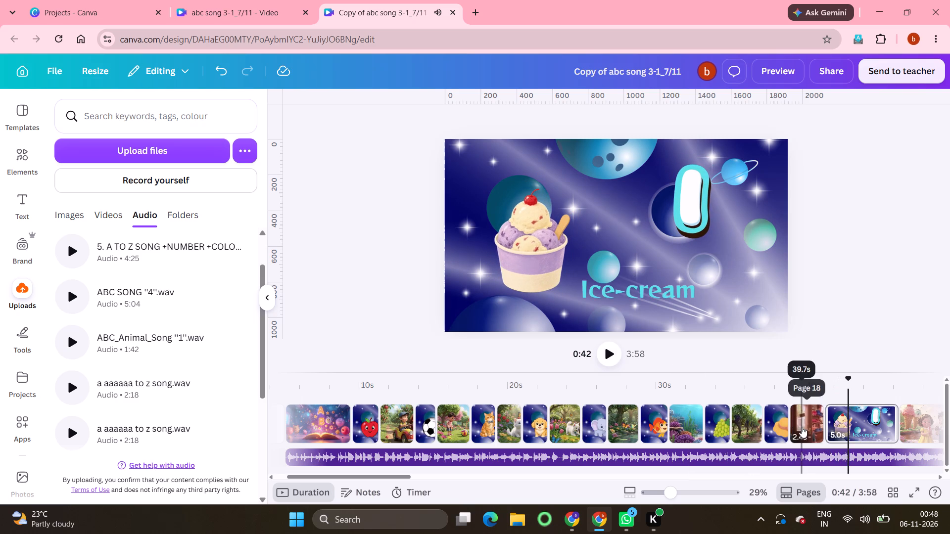
drag(797, 424, 800, 426)
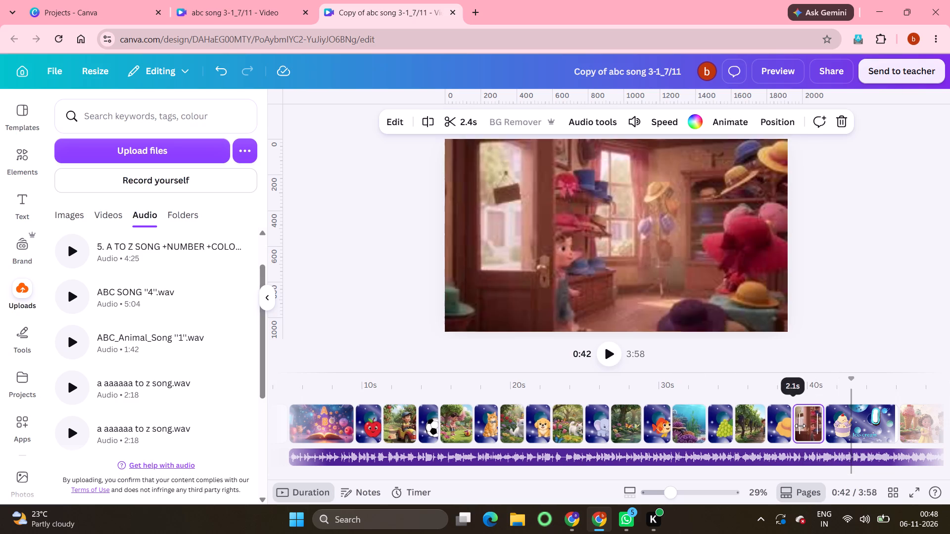
drag(800, 426, 803, 426)
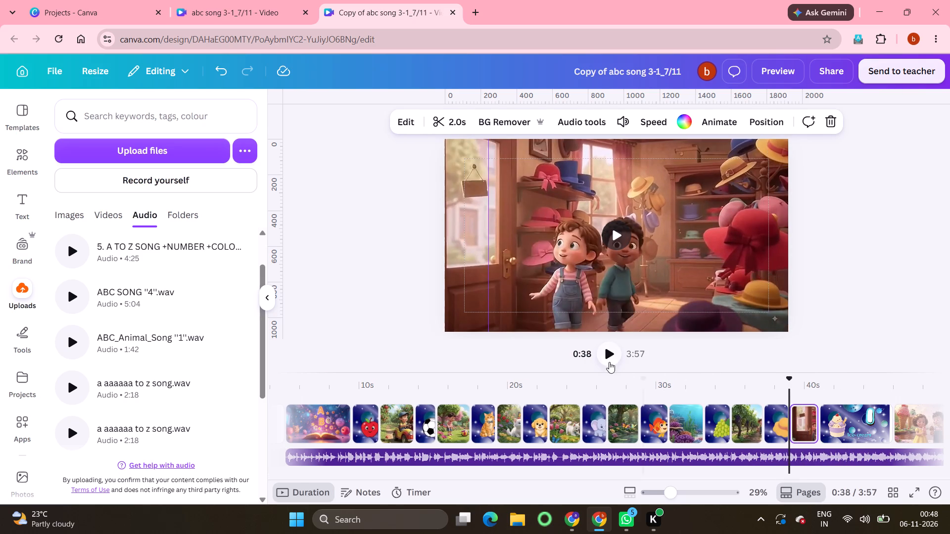
Play on into the letter I ice-cream page and shorten it to 2.0 s.
click(605, 350)
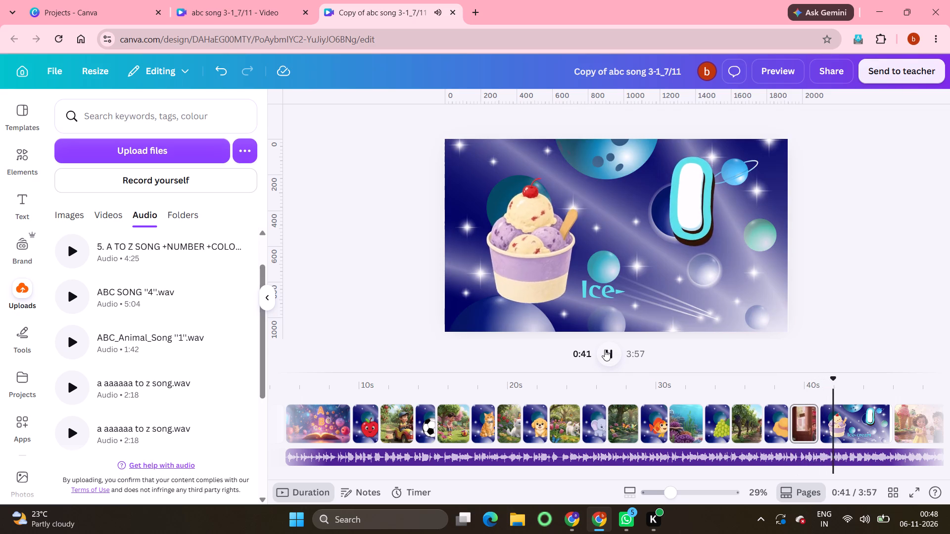
click(605, 350)
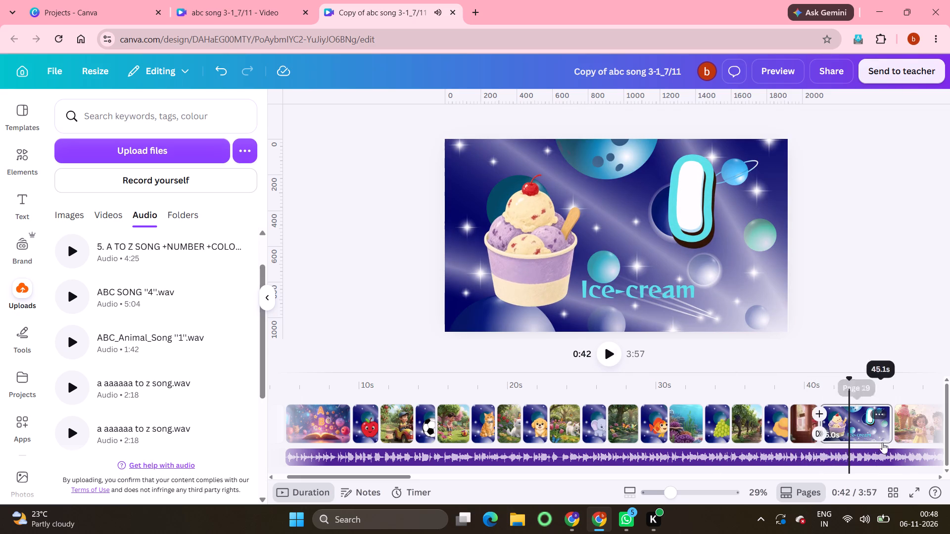
drag(882, 427, 807, 427)
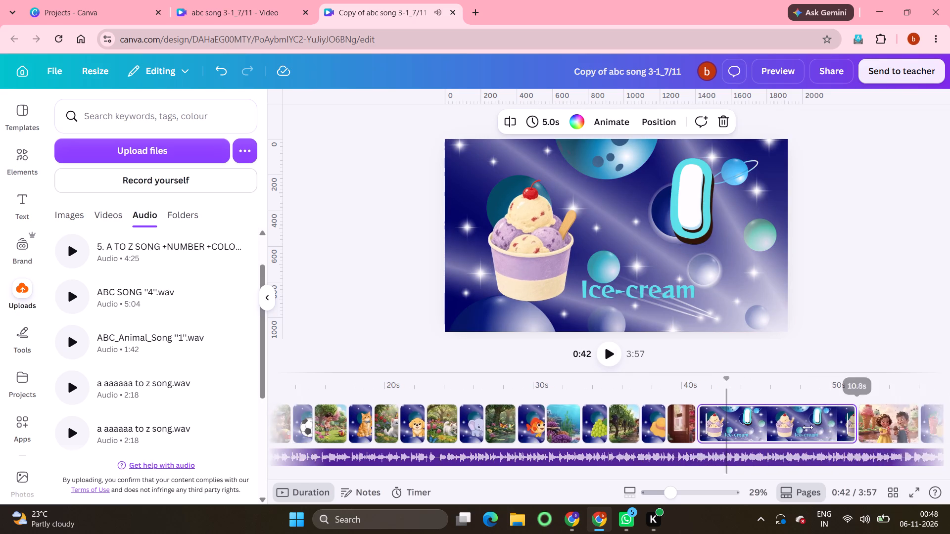
drag(807, 427, 709, 421)
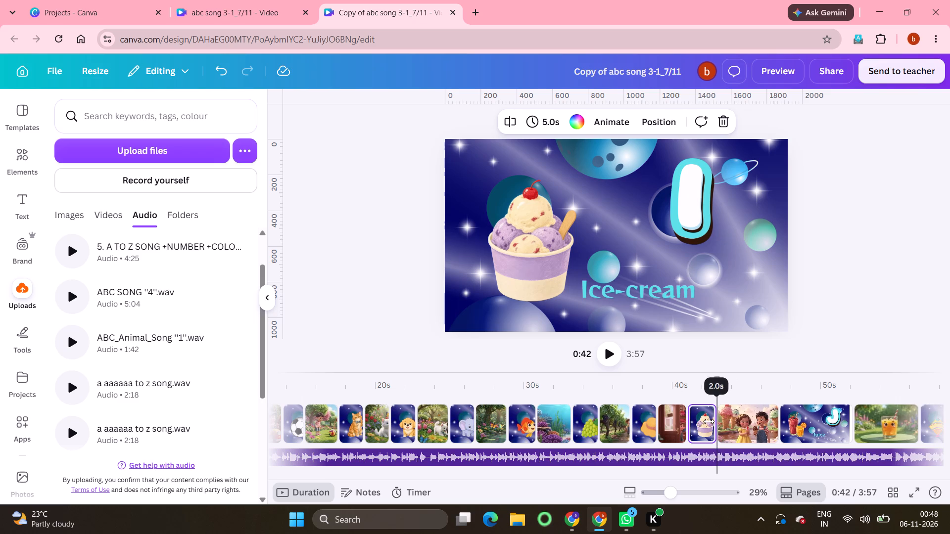
drag(709, 421, 707, 420)
click(707, 420)
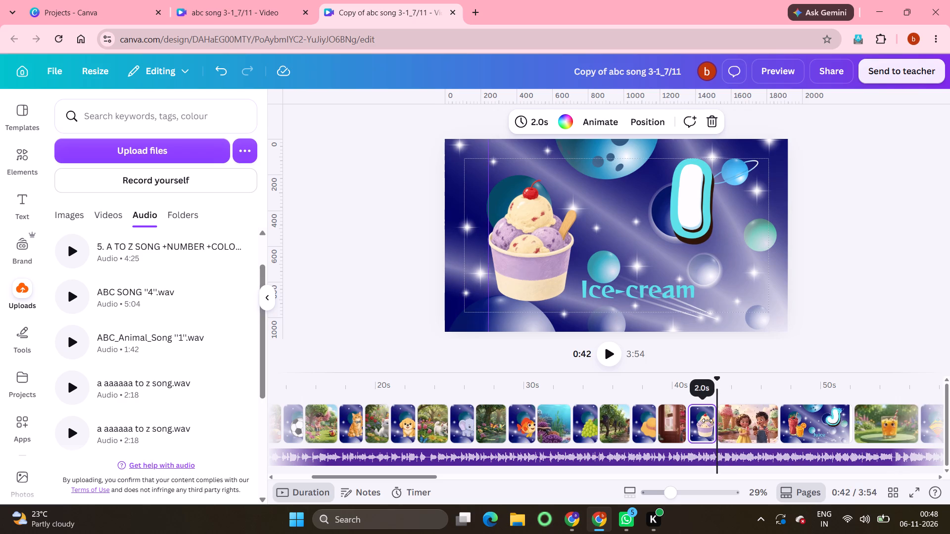
Play the clip of the two children eating ice-cream and trim its end so it lasts 2.4 s.
click(611, 352)
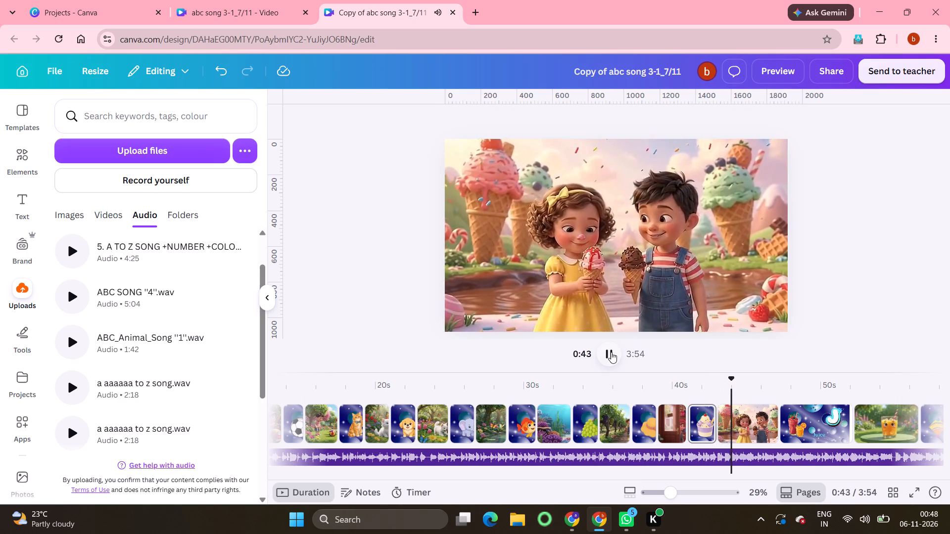
click(611, 352)
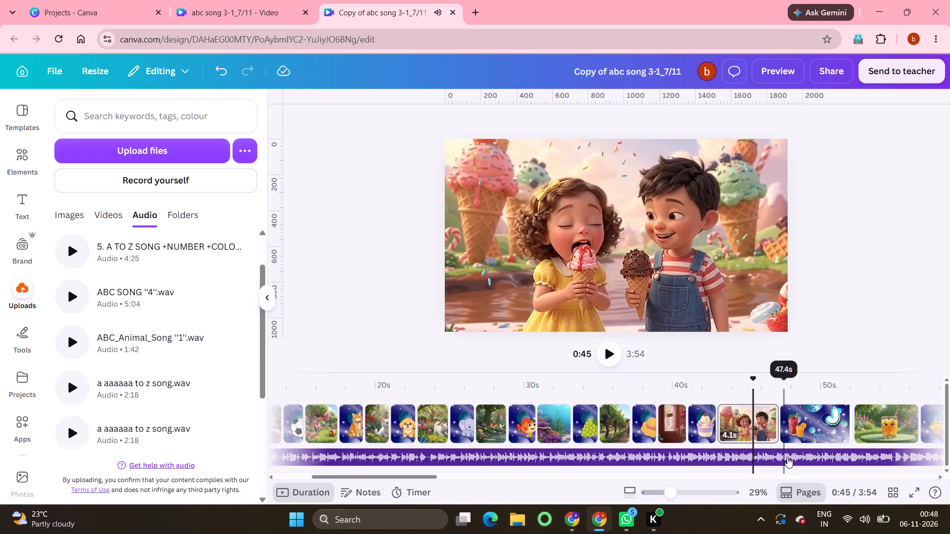
drag(769, 424, 761, 423)
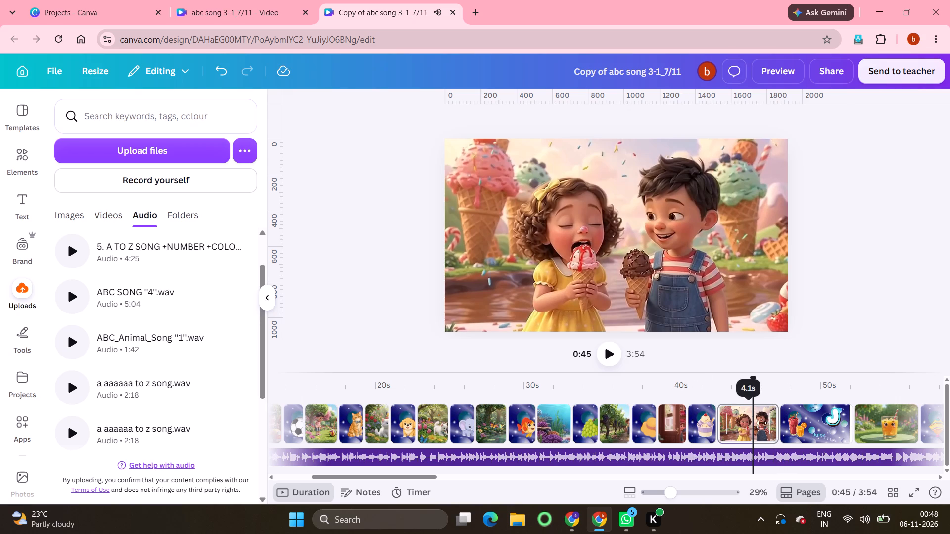
drag(761, 423, 744, 420)
Play on into the letter J juice page and shorten it to 1.6 s.
click(604, 353)
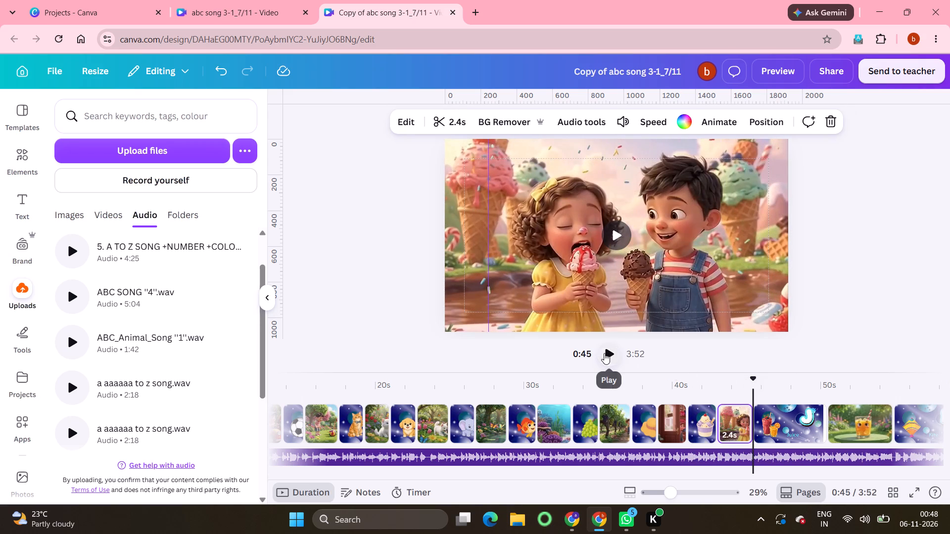
click(604, 353)
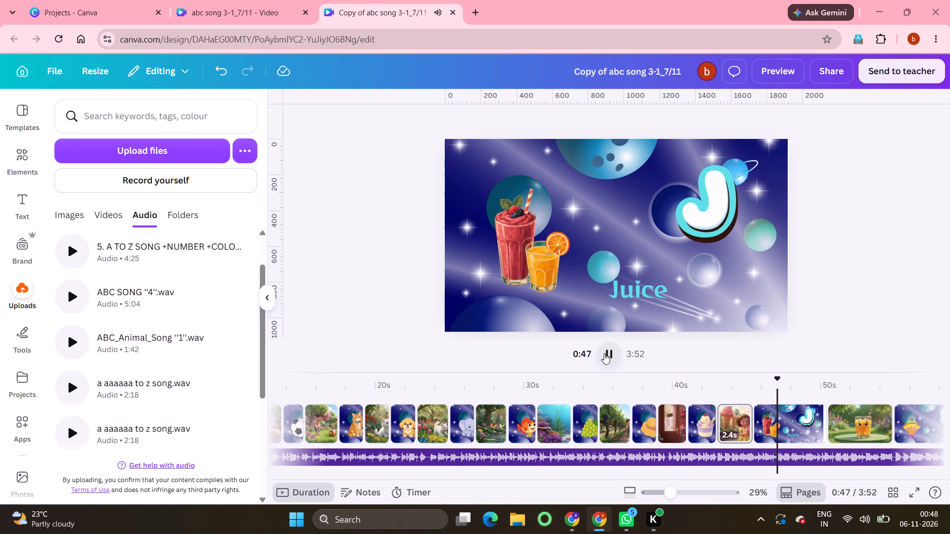
drag(821, 432, 812, 432)
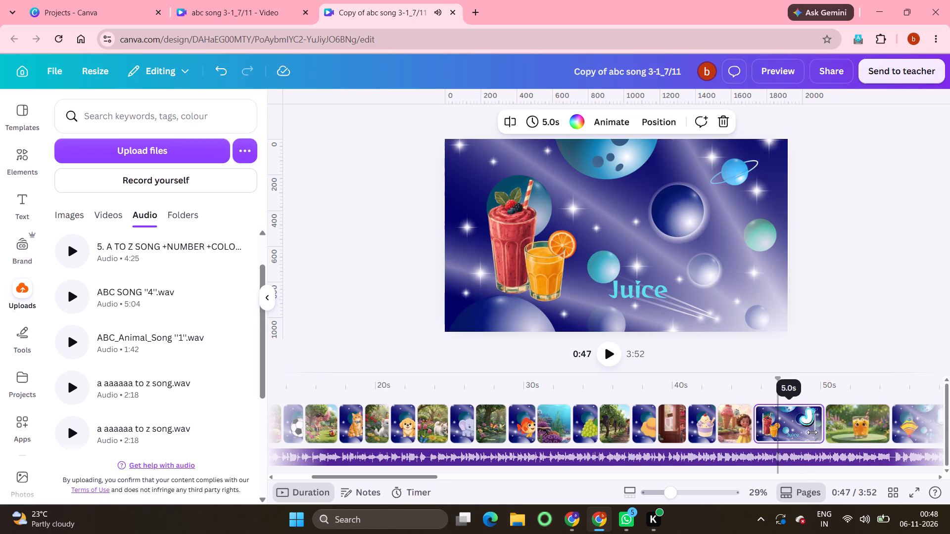
drag(812, 432, 771, 428)
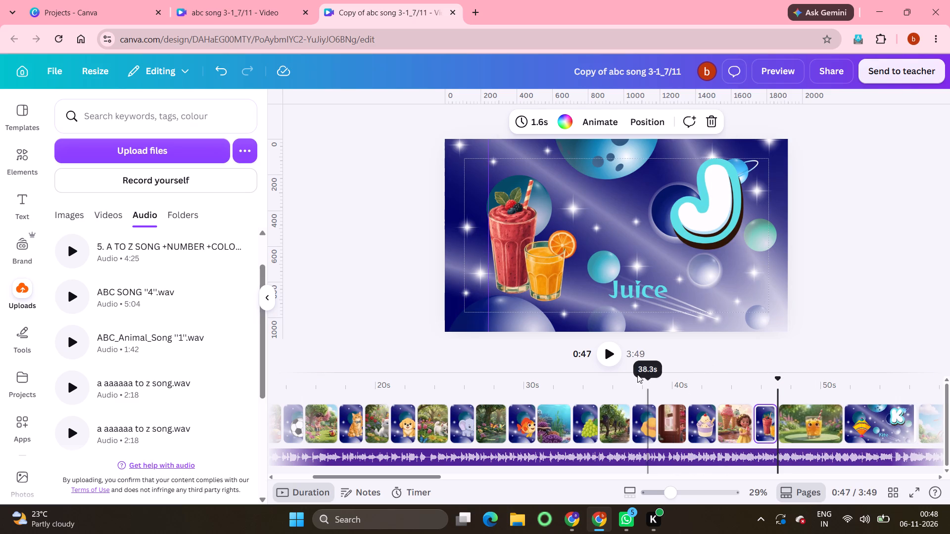
Play the smiling orange juice glass clip and trim its start so it lasts 1.6 s.
click(610, 358)
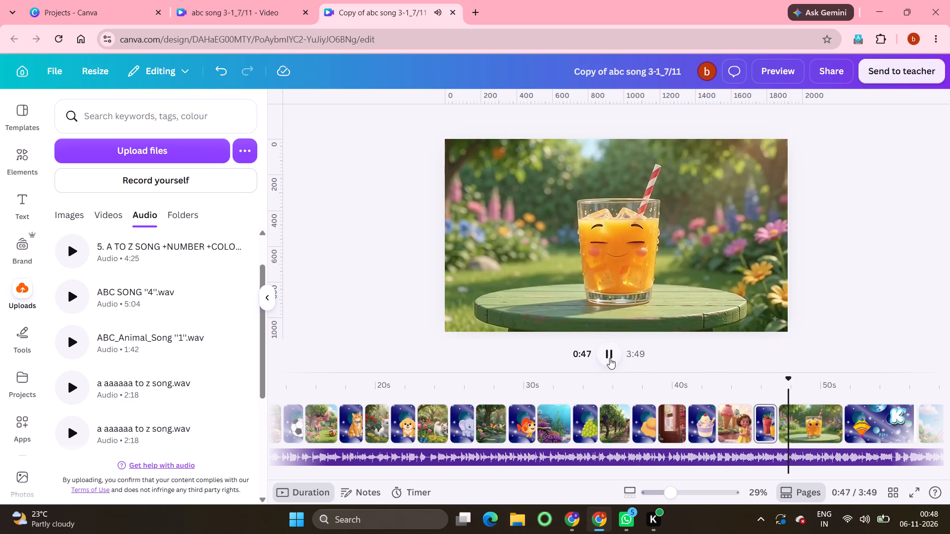
click(610, 358)
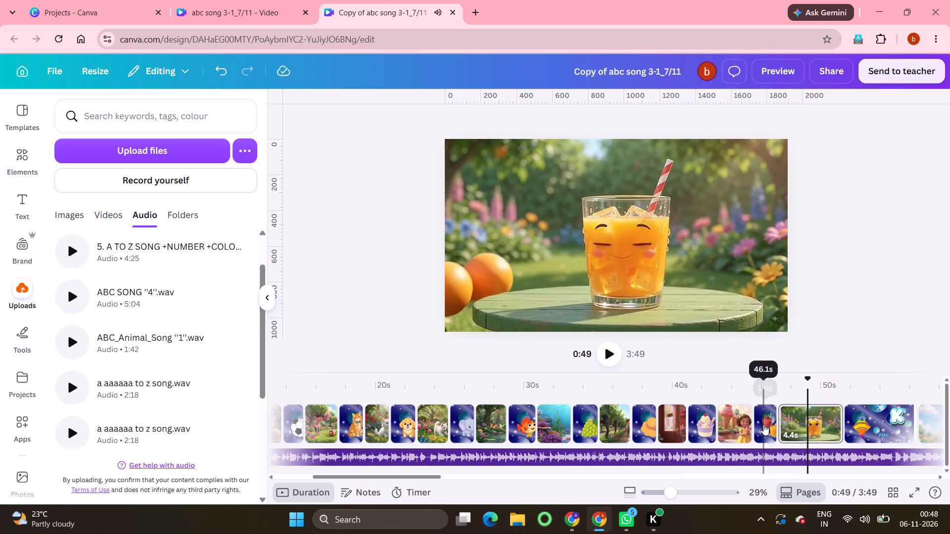
drag(788, 427, 799, 426)
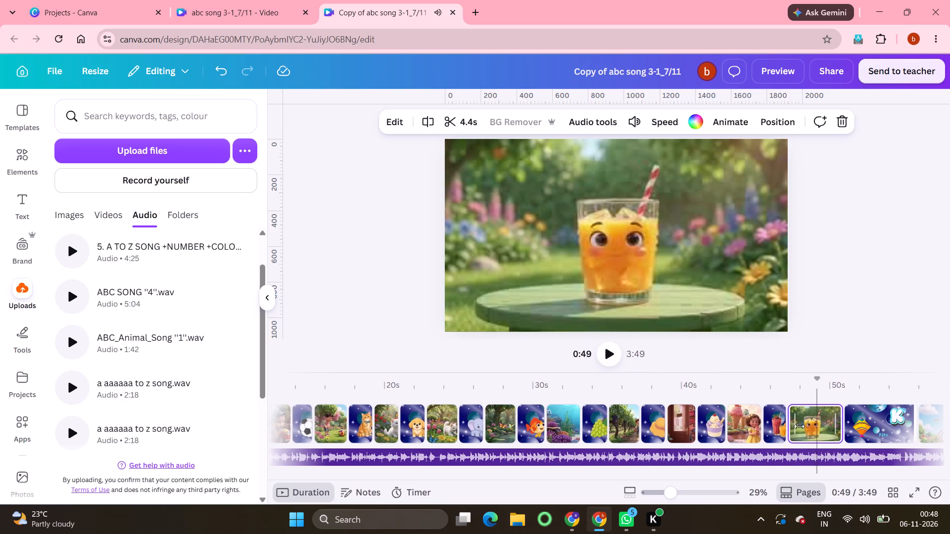
drag(799, 426, 821, 426)
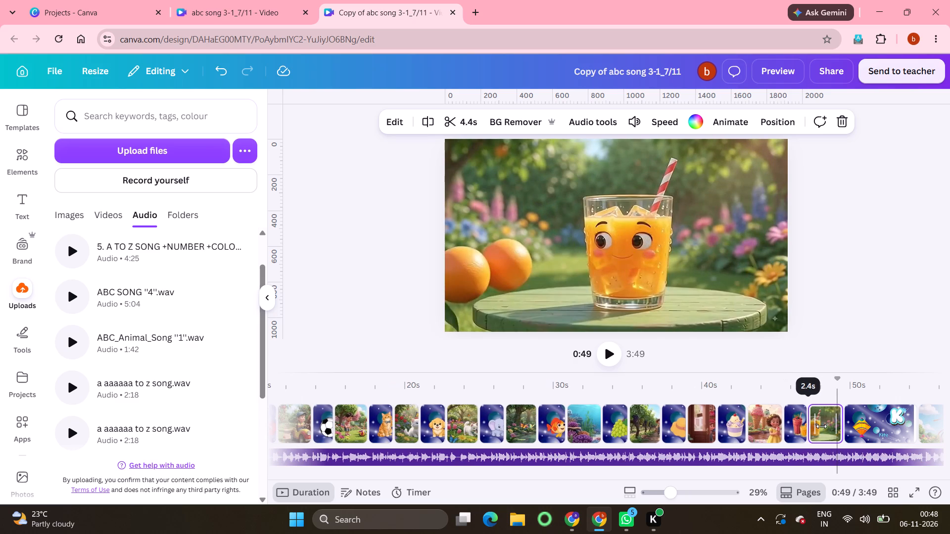
drag(821, 426, 829, 426)
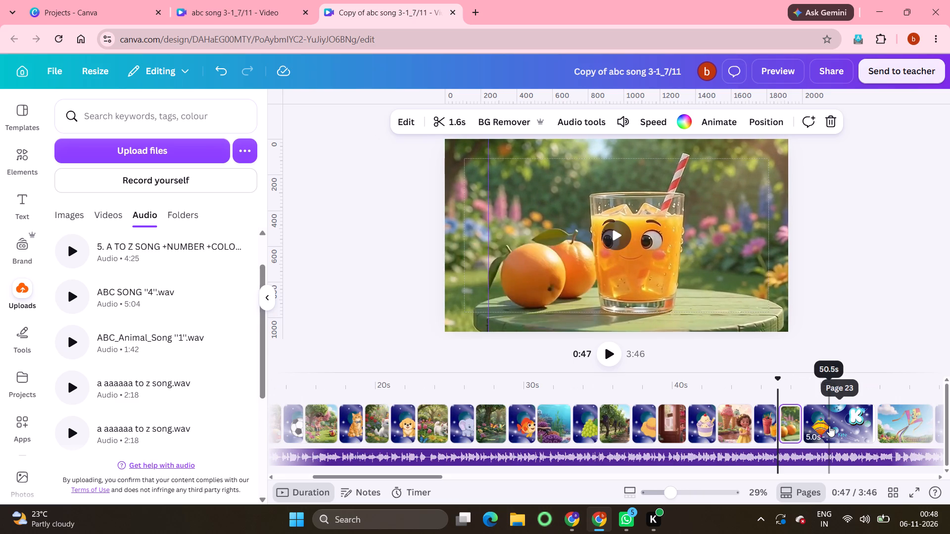
Play on into the letter K kite page and shorten it to 1.7 s.
click(603, 351)
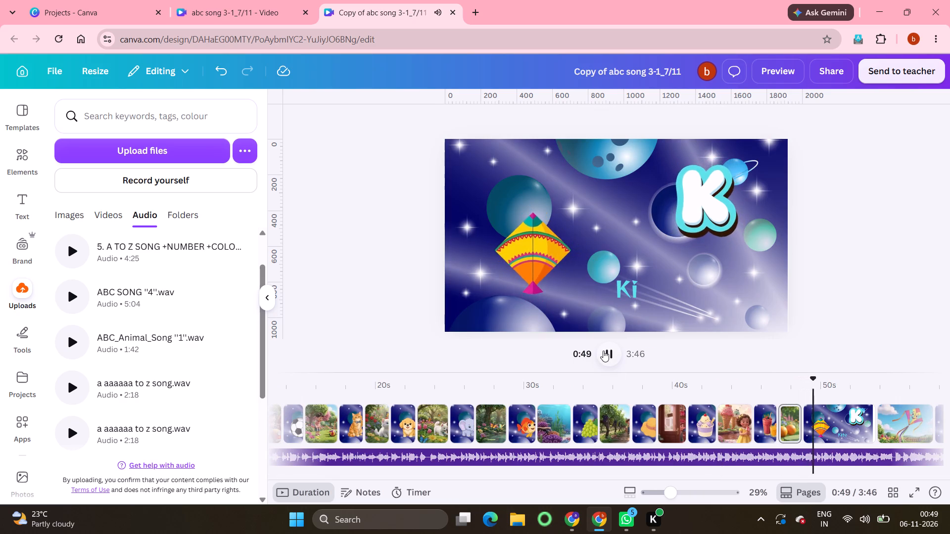
click(603, 351)
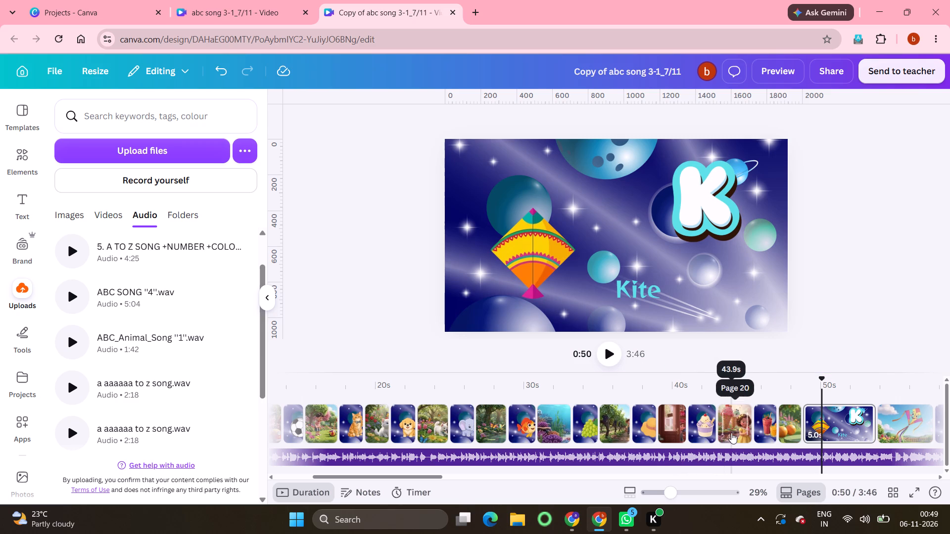
click(731, 433)
click(614, 350)
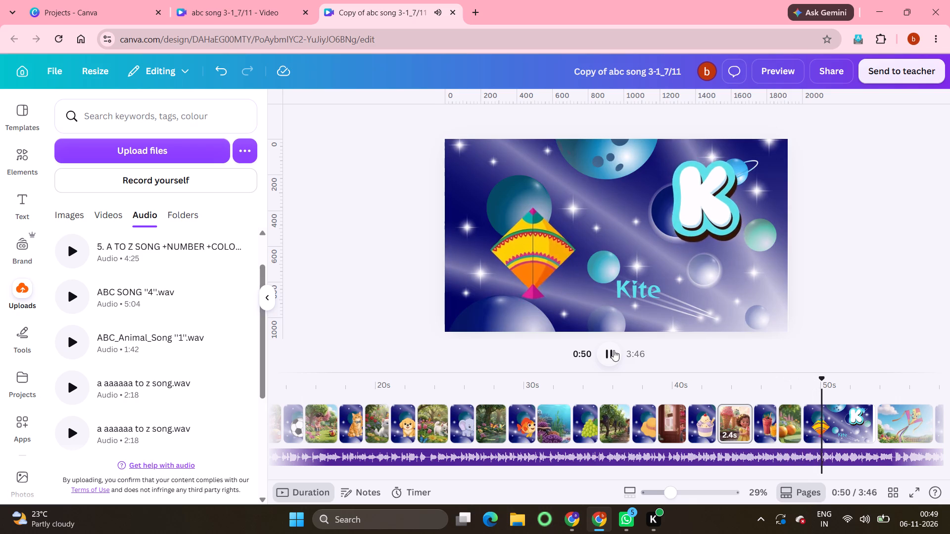
click(614, 350)
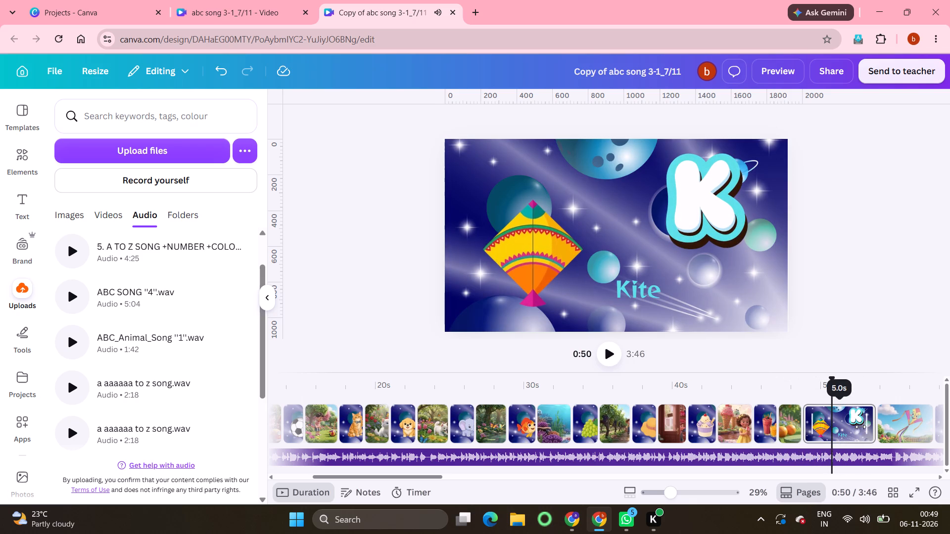
drag(860, 427, 781, 429)
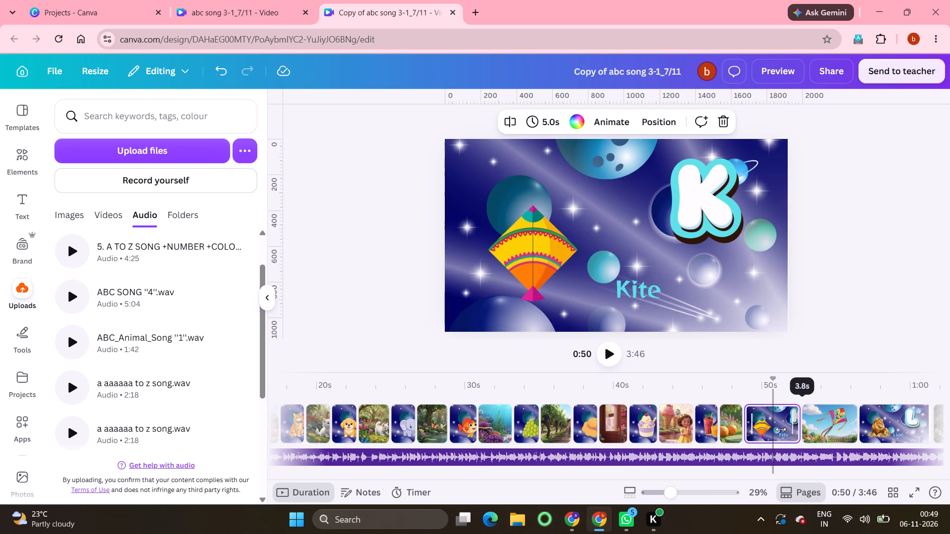
drag(781, 429, 753, 420)
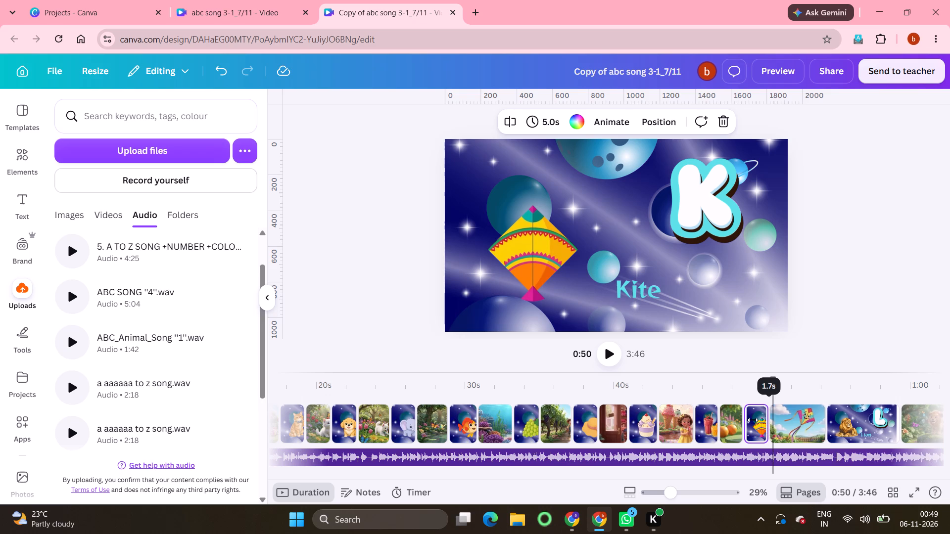
drag(753, 420, 753, 420)
Play the smiling kite clip and trim its end so it lasts 2.3 s.
click(612, 348)
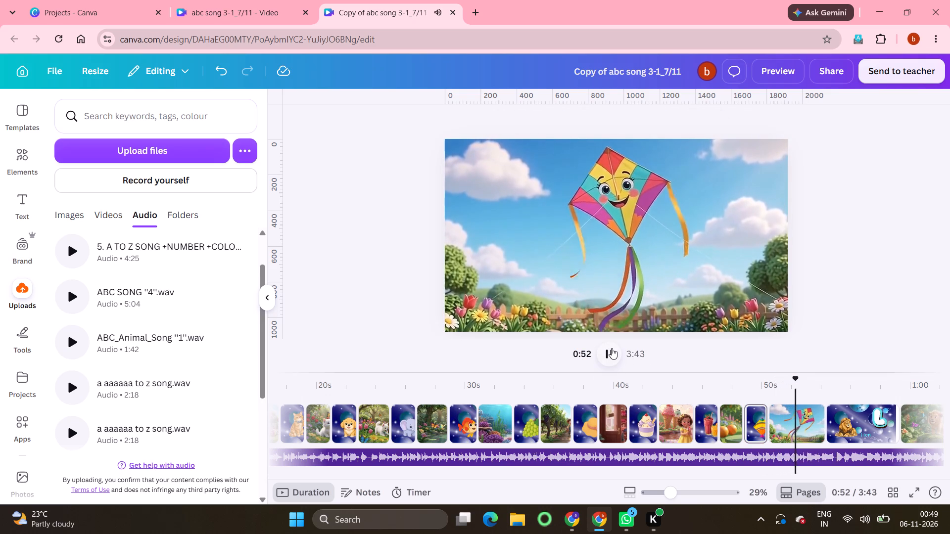
click(612, 348)
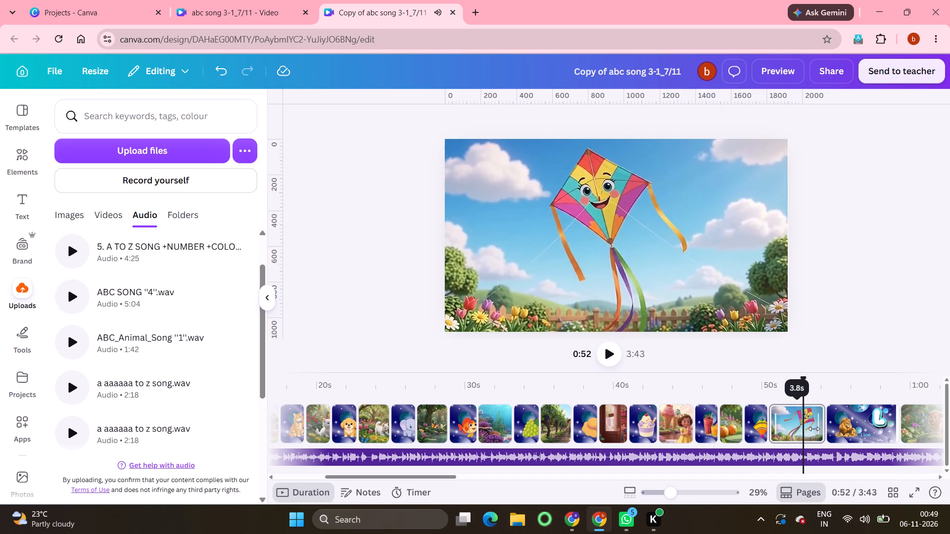
drag(815, 428, 793, 425)
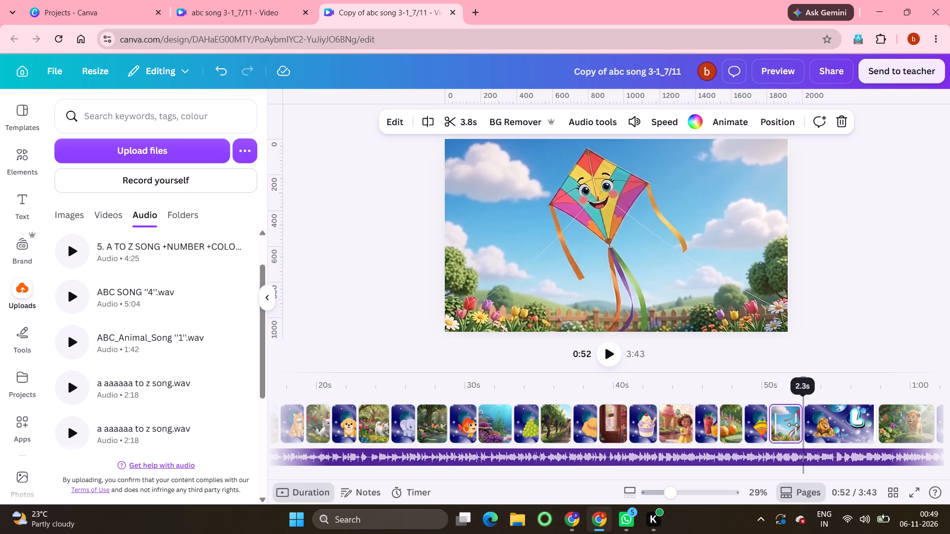
Play on into the letter L lion page and shorten it to 2.0 s.
click(608, 354)
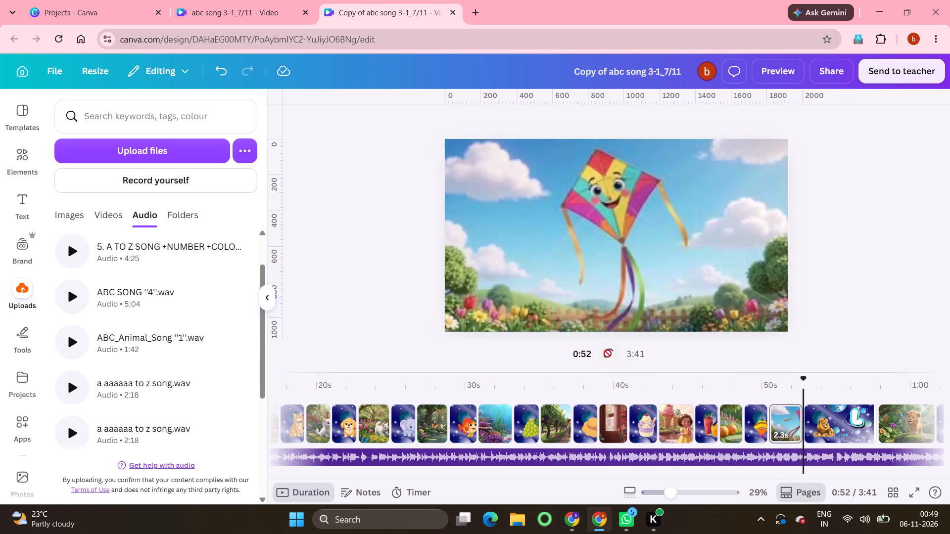
click(608, 354)
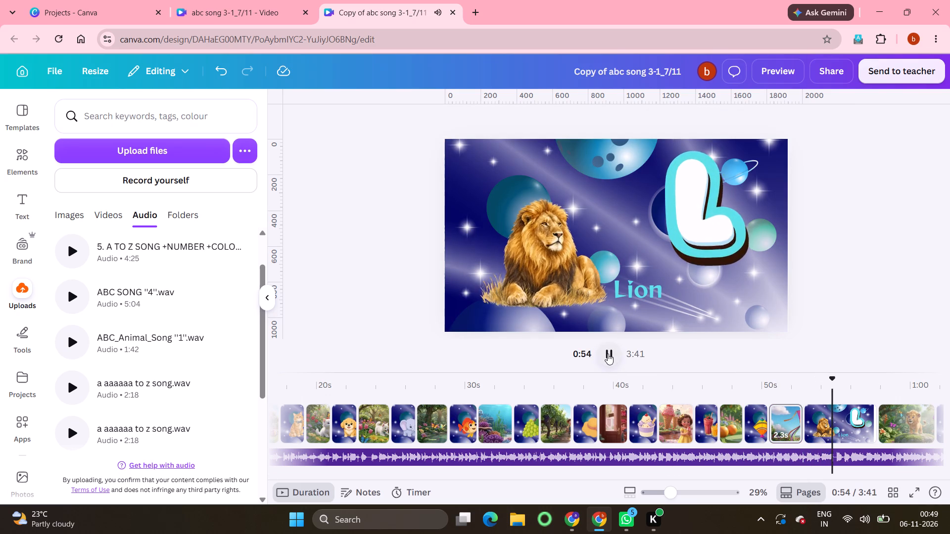
drag(868, 429, 863, 427)
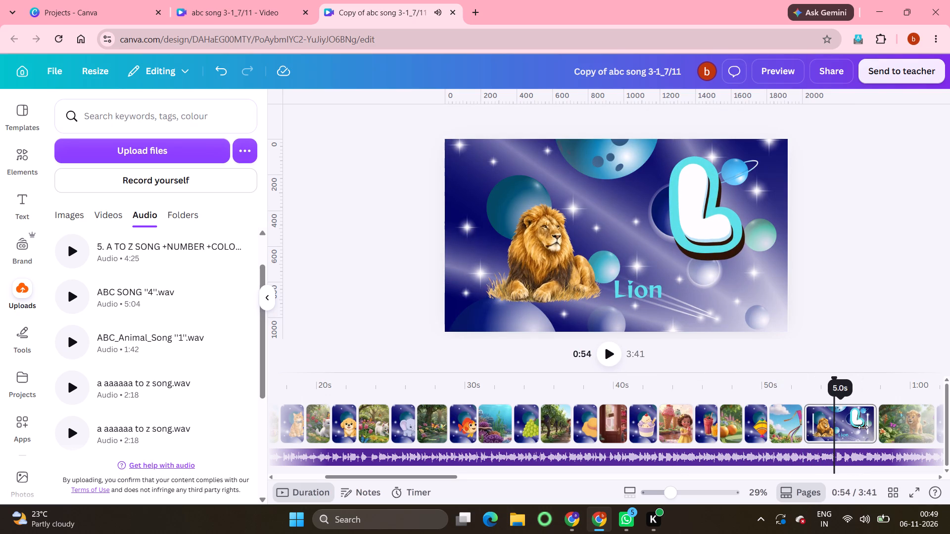
drag(863, 427, 736, 437)
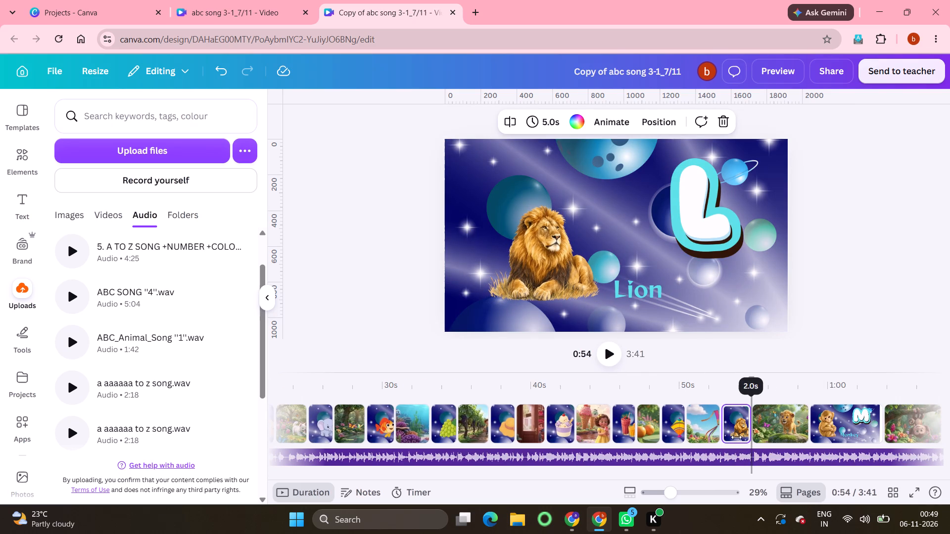
Play the lion cub jungle clip and trim its end so it lasts 2.1 s.
click(611, 358)
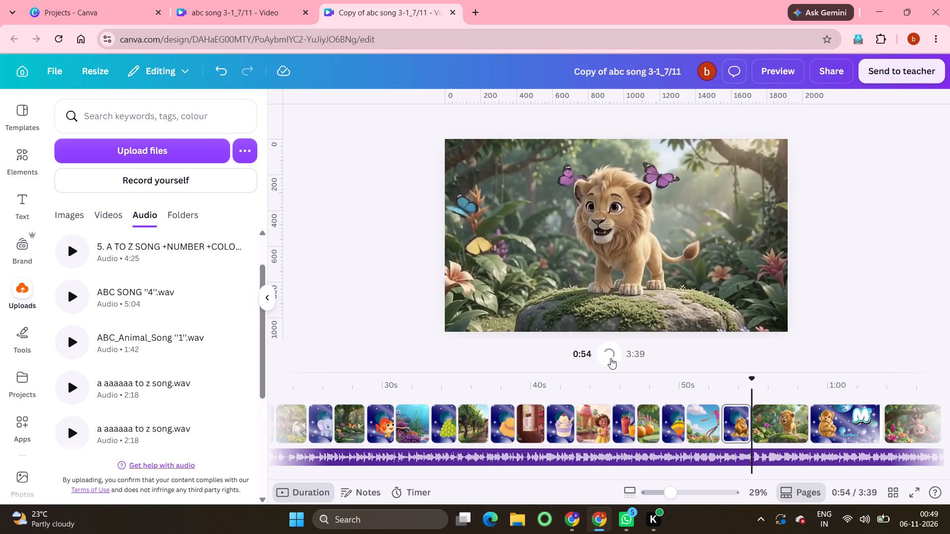
click(611, 358)
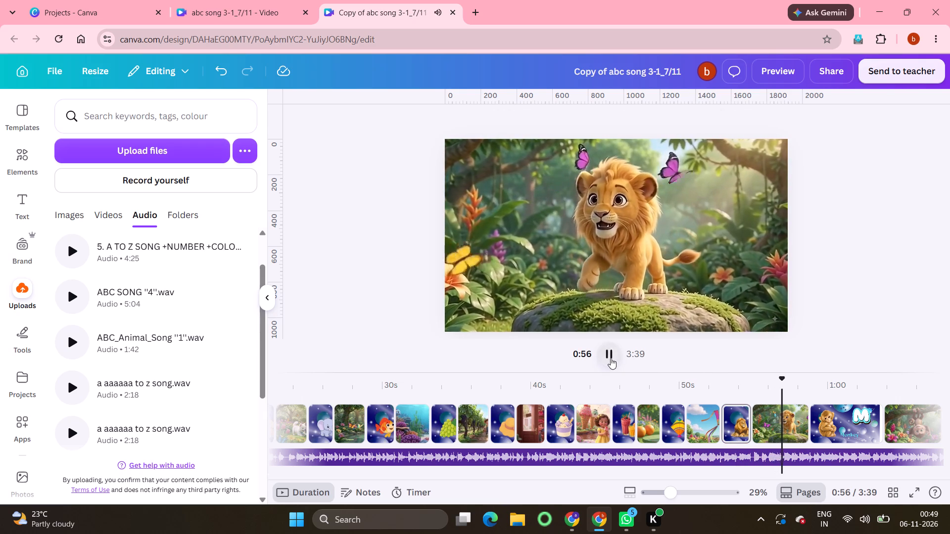
drag(801, 424, 776, 420)
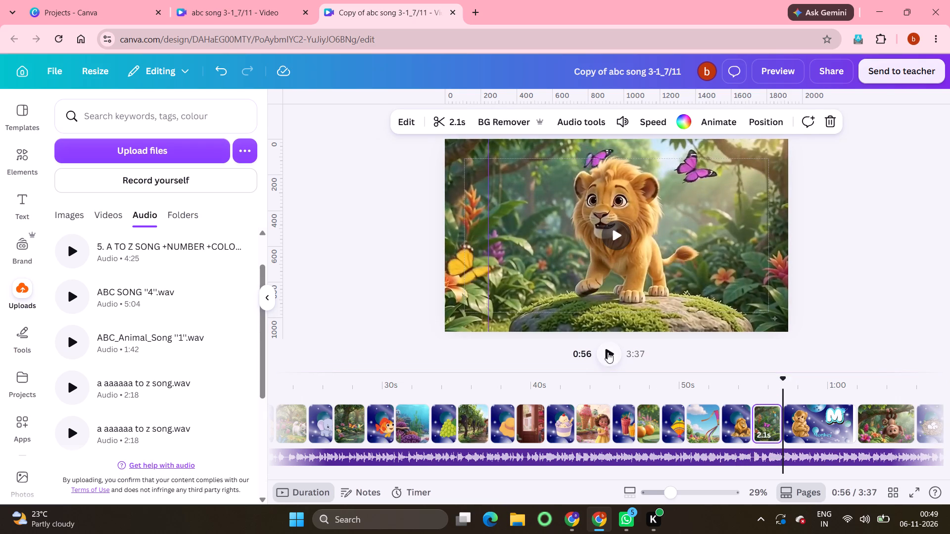
Play on into the letter M page and delete its monkey picture.
click(612, 350)
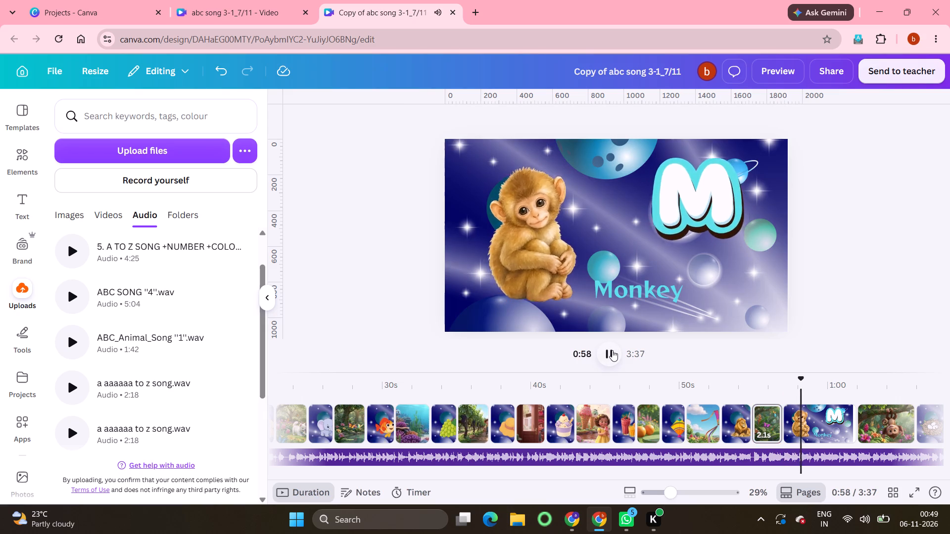
click(612, 350)
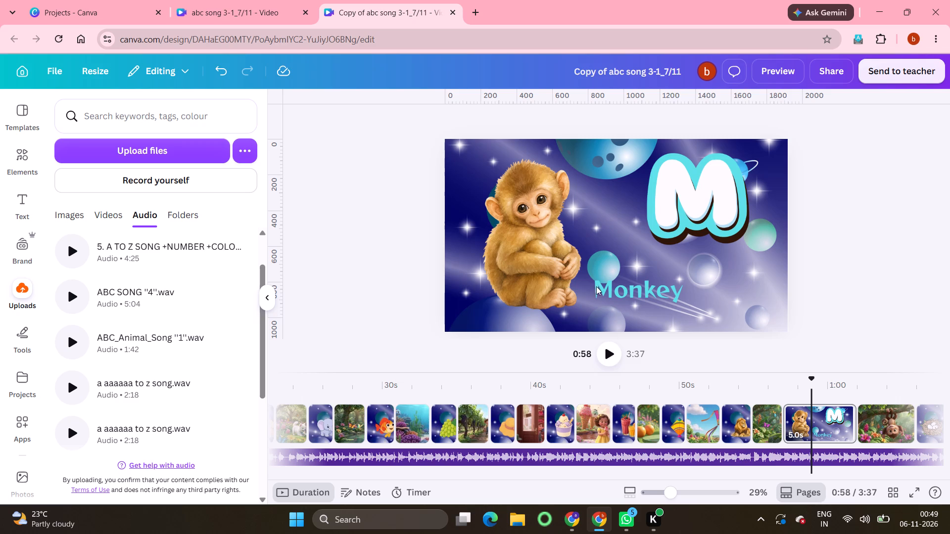
click(549, 242)
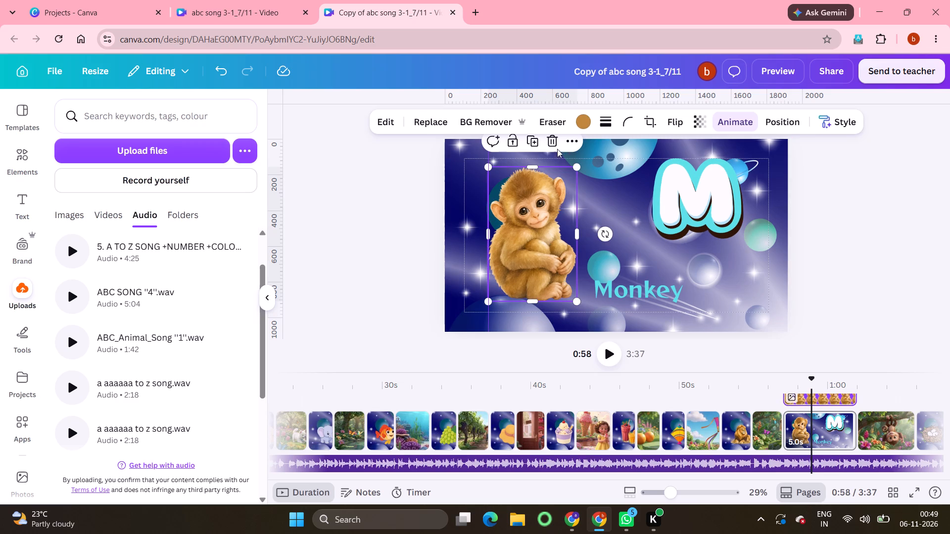
click(551, 144)
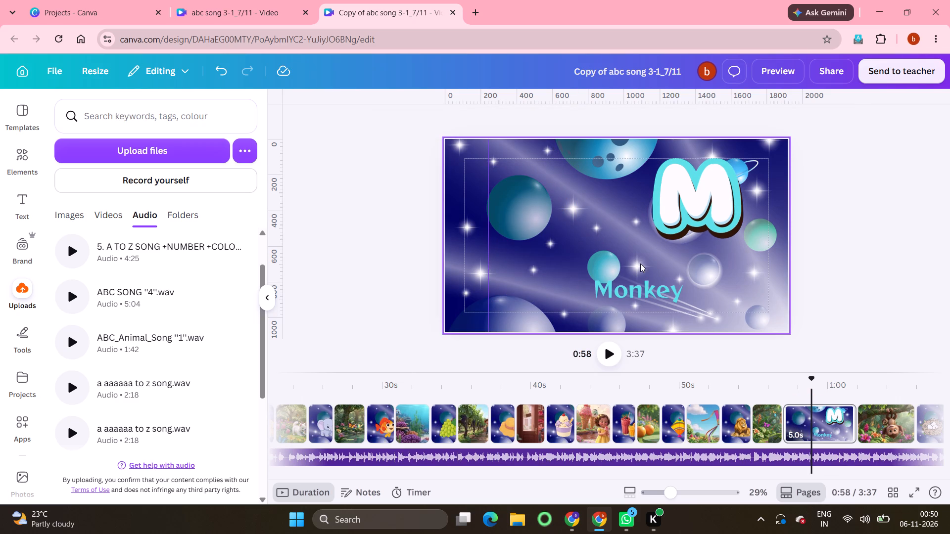
Replace the caption text on the letter M page with "Moon".
click(653, 289)
double_click(653, 289)
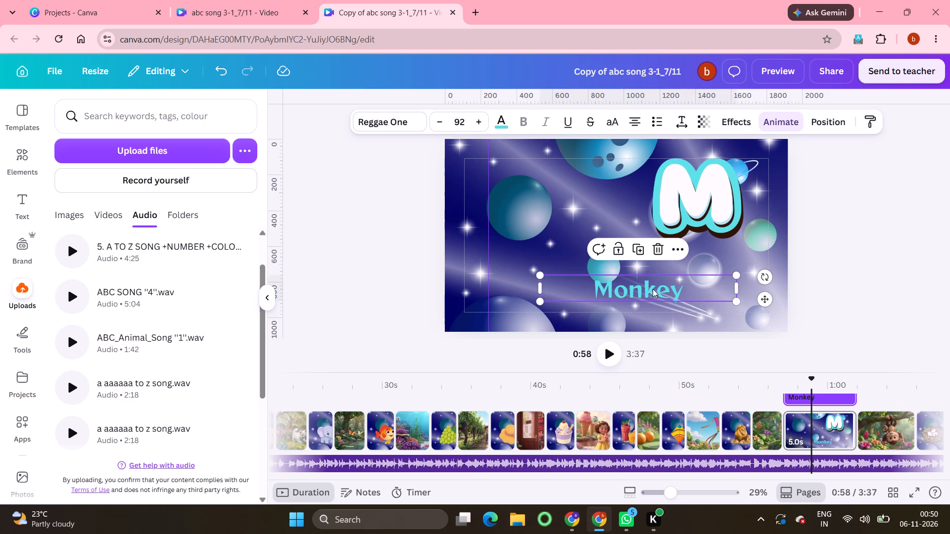
key(BackSpace)
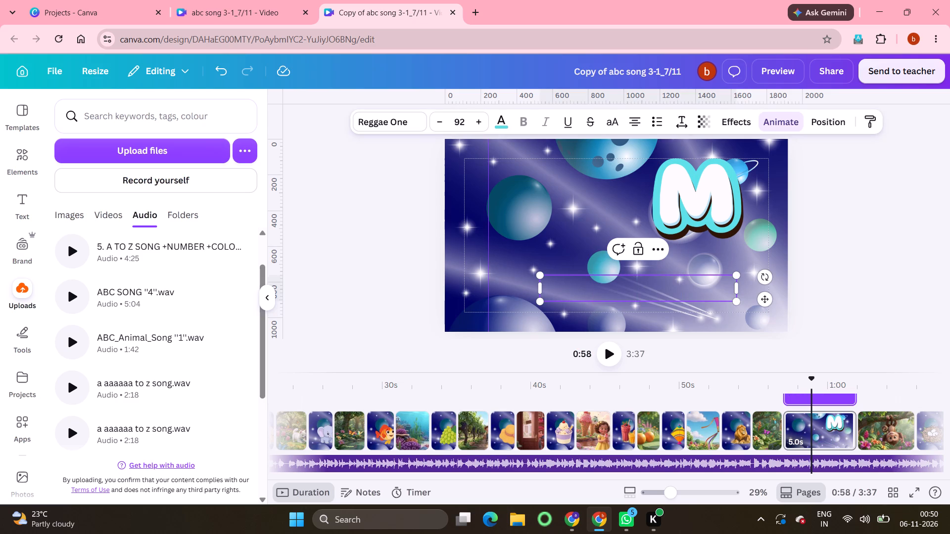
text(oon)
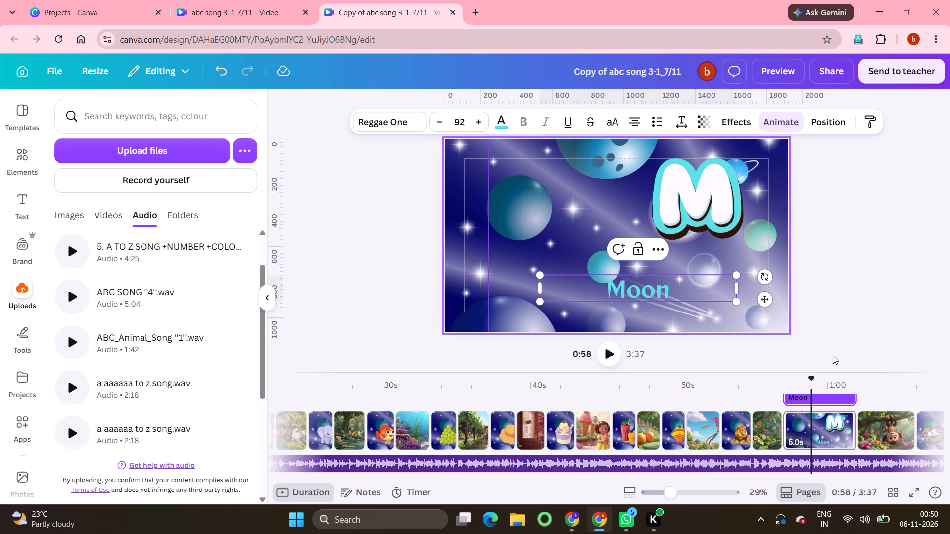
Start an Image to Video generation from the swirling space alphabet picture on the last page.
scroll(858, 423, left, 2)
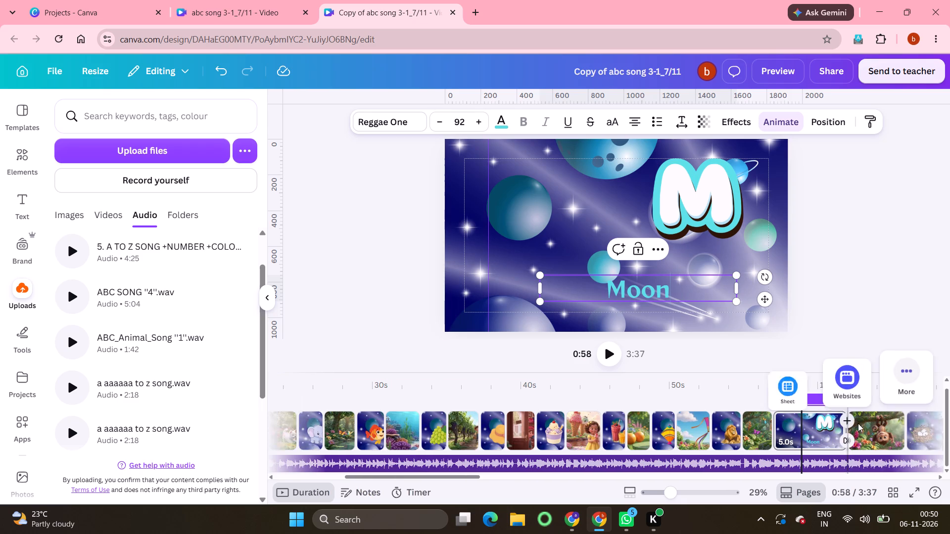
scroll(858, 423, left, 7)
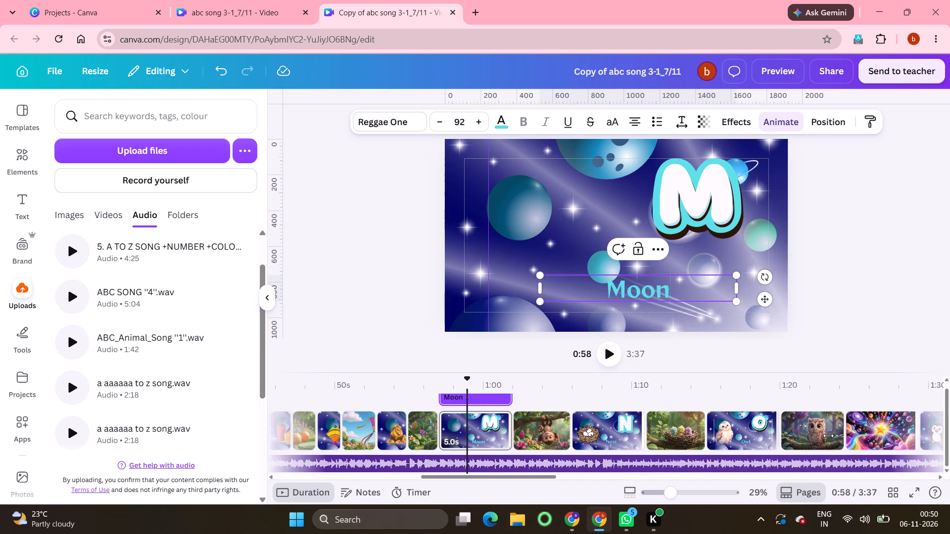
scroll(828, 436, left, 11)
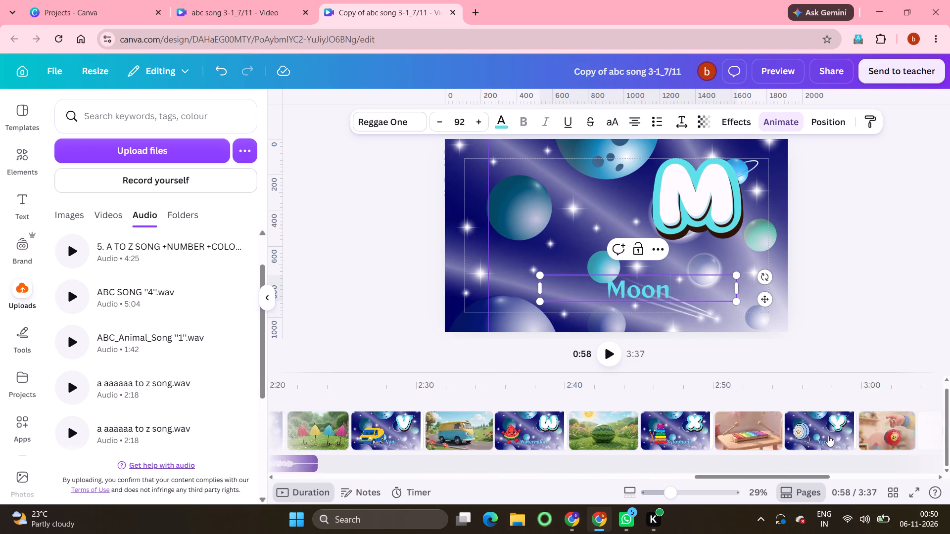
scroll(828, 436, left, 6)
click(837, 422)
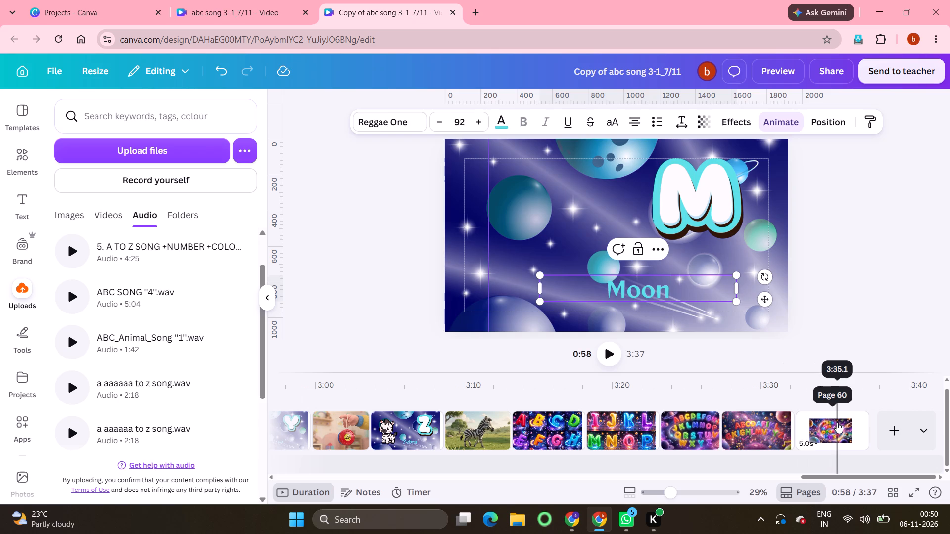
click(654, 202)
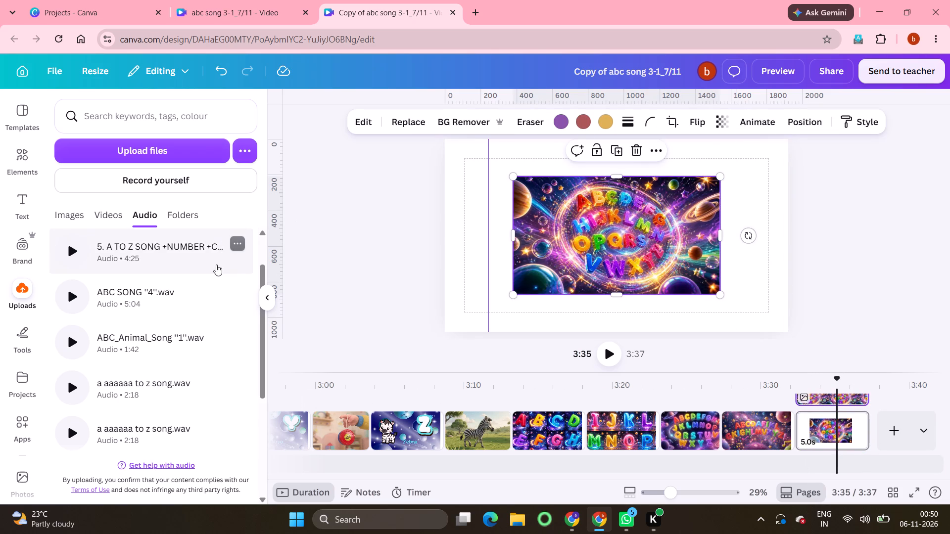
click(758, 123)
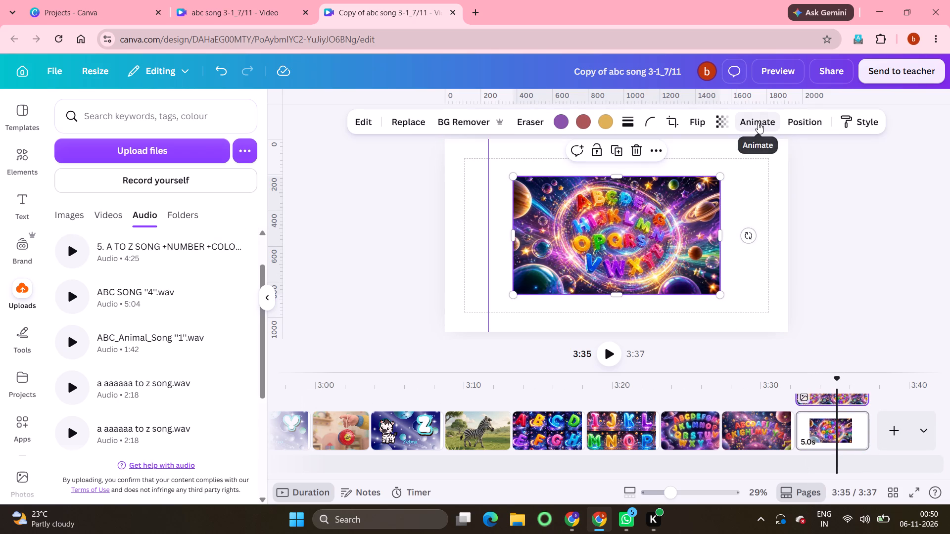
click(171, 312)
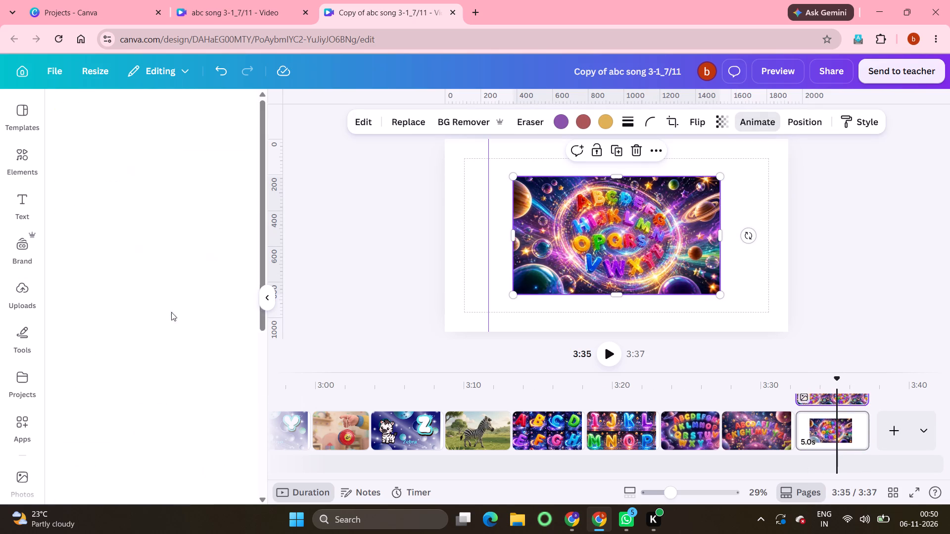
click(147, 221)
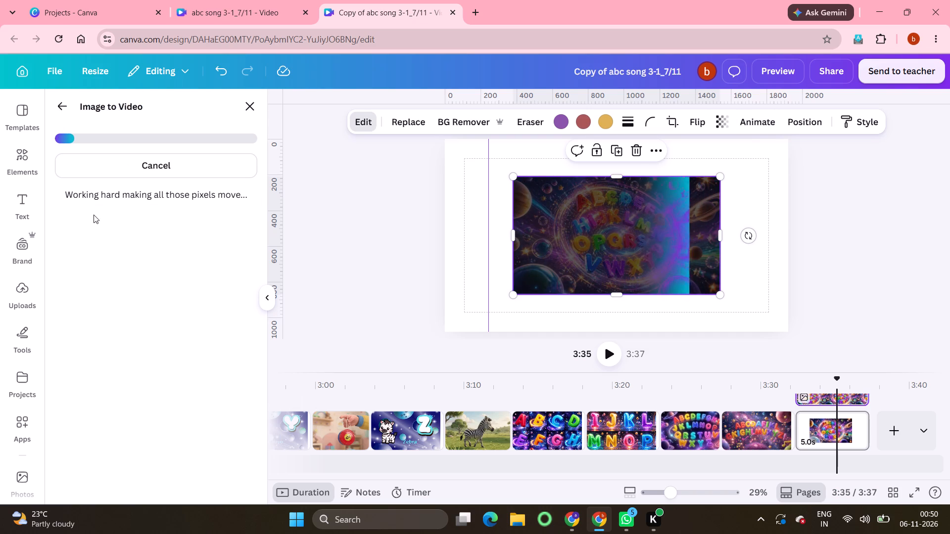
Add the smiling full moon picture from the uploaded images to the letter M page.
scroll(347, 419, right, 9)
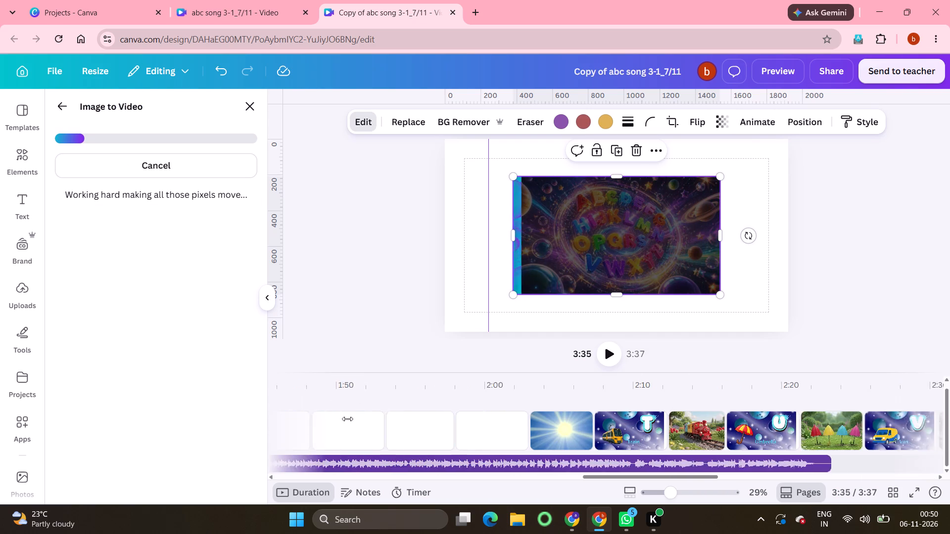
scroll(347, 419, right, 5)
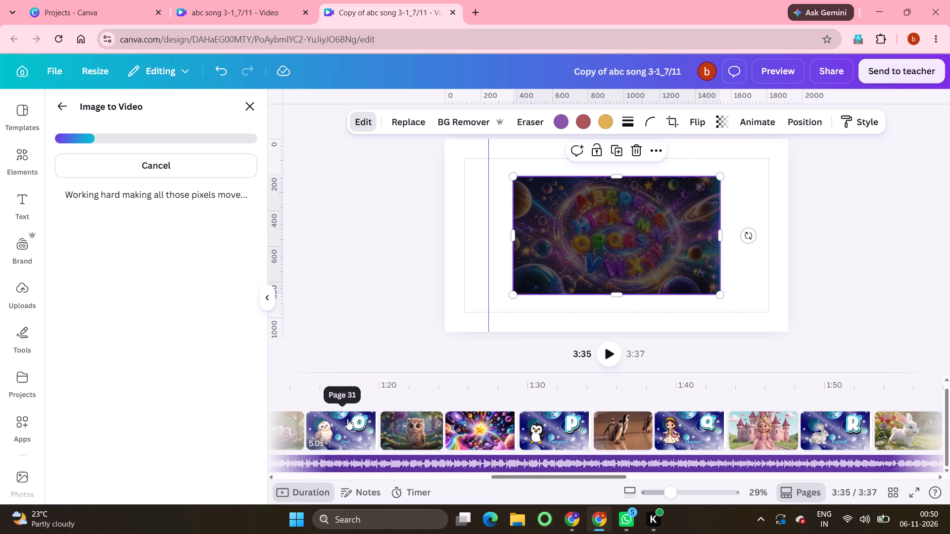
scroll(347, 419, right, 5)
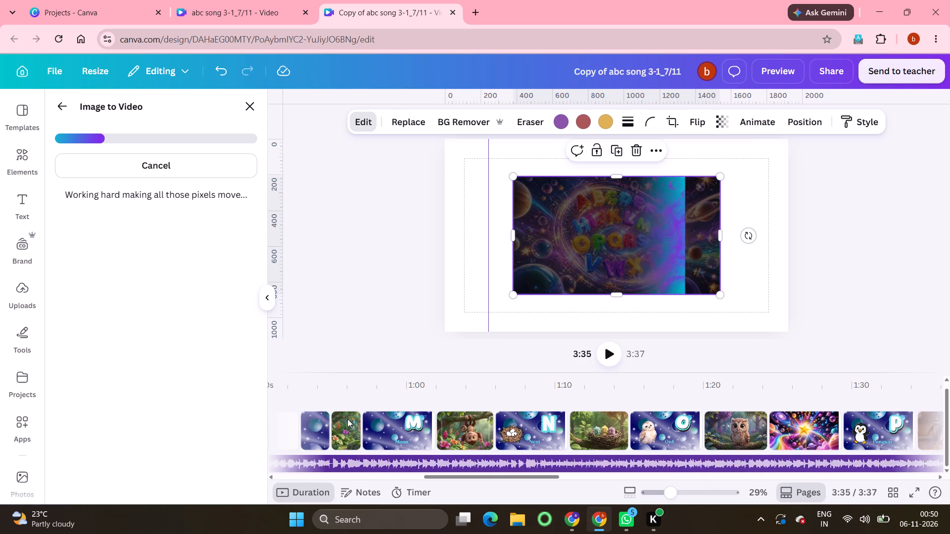
click(398, 427)
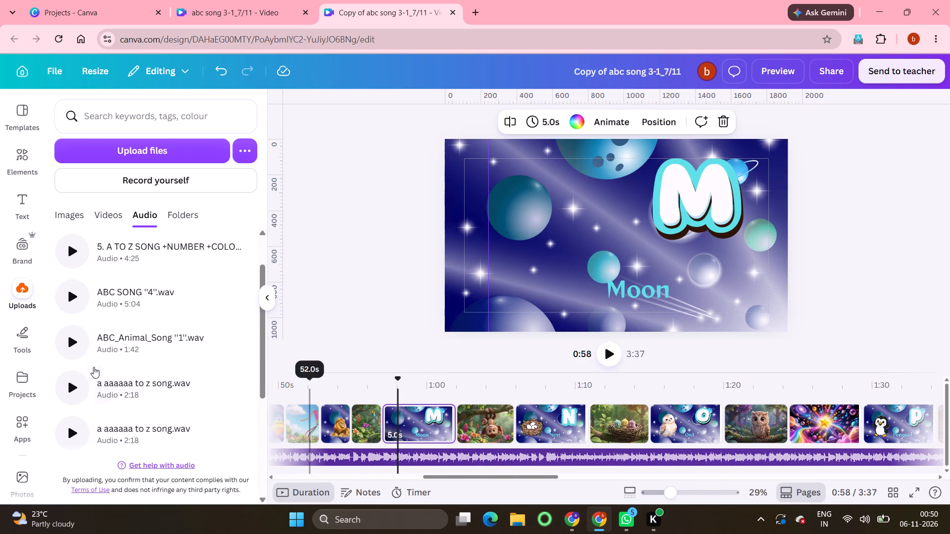
click(71, 217)
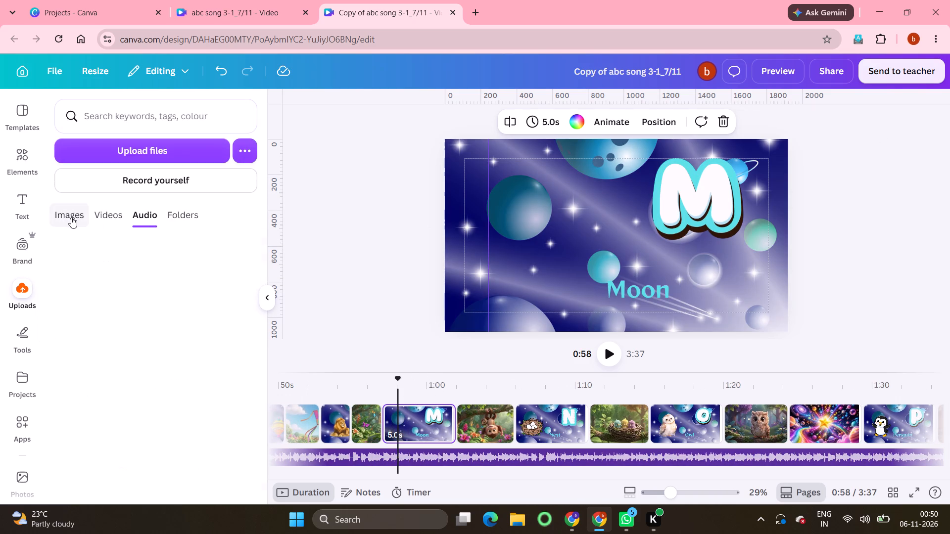
scroll(171, 400, down, 7)
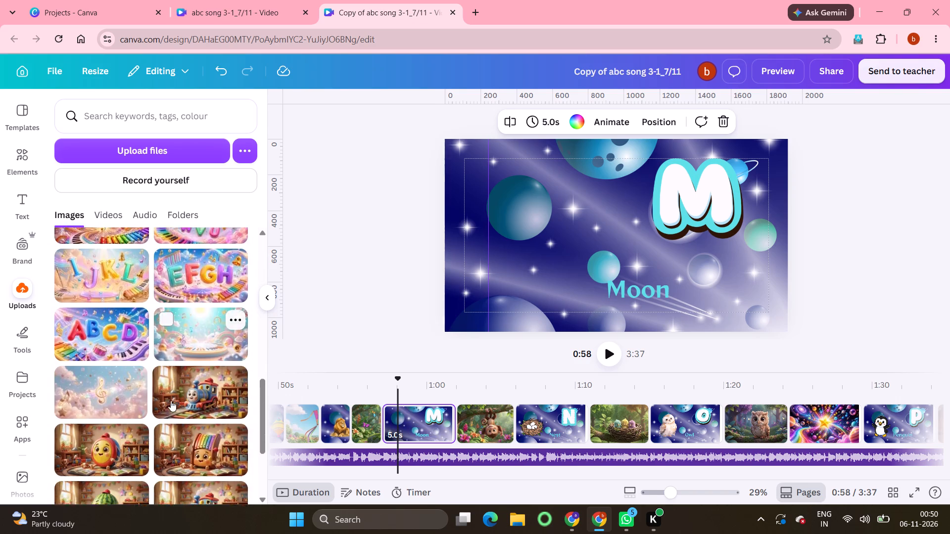
scroll(171, 400, down, 4)
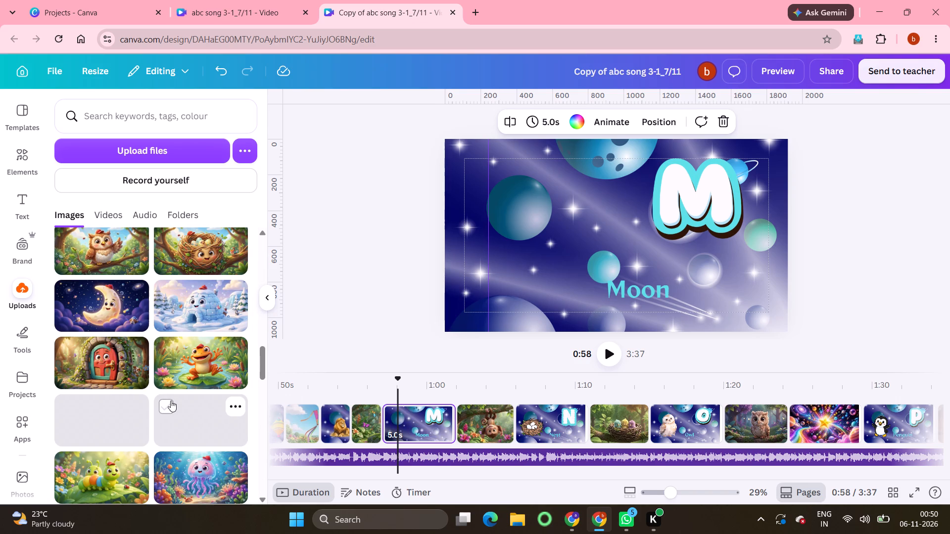
scroll(171, 400, down, 5)
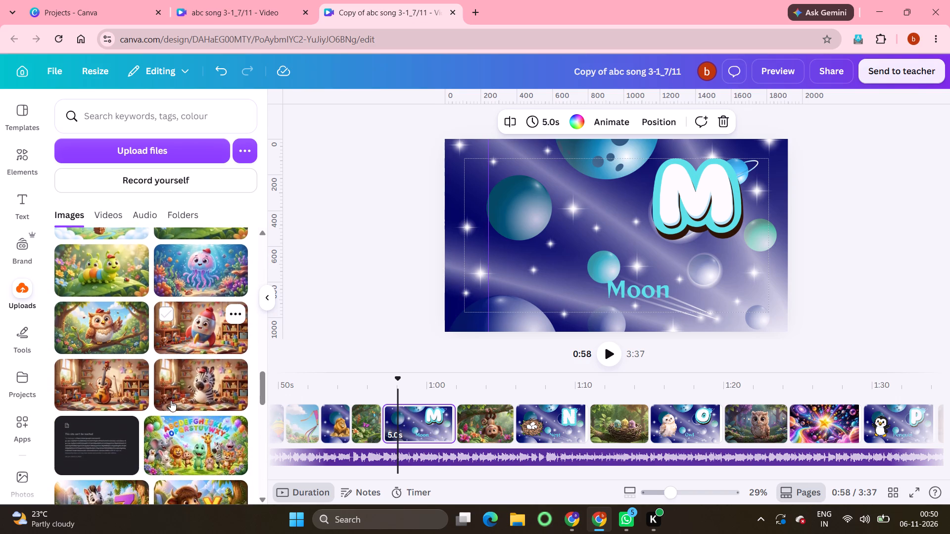
scroll(171, 400, down, 10)
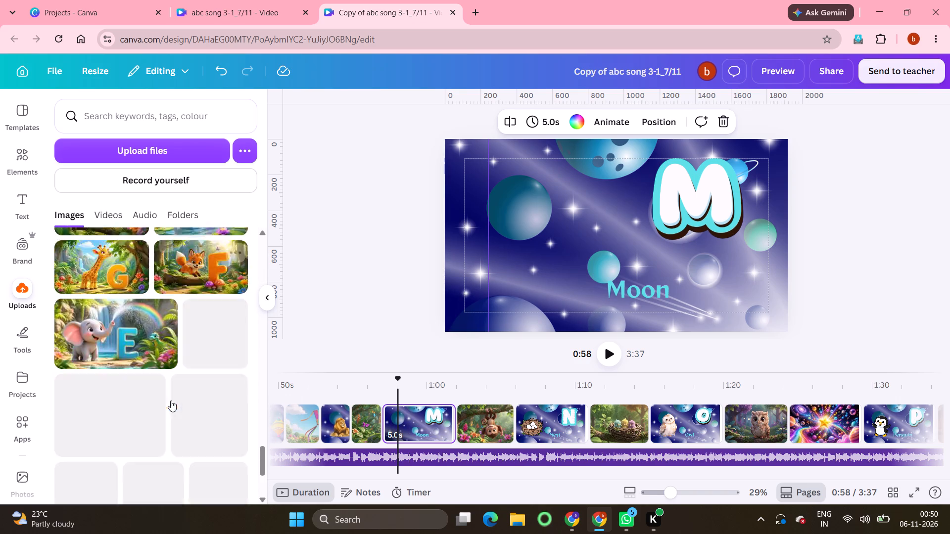
scroll(171, 400, down, 6)
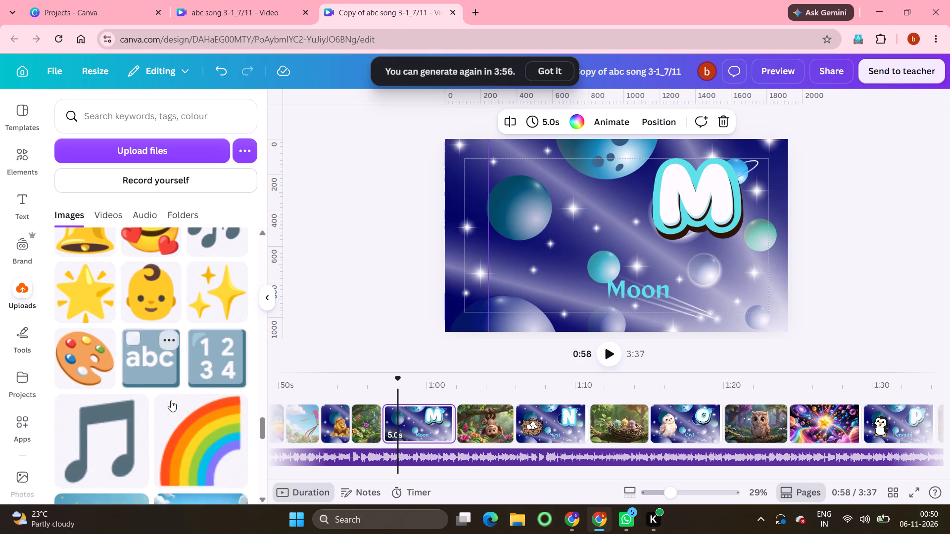
scroll(171, 400, down, 7)
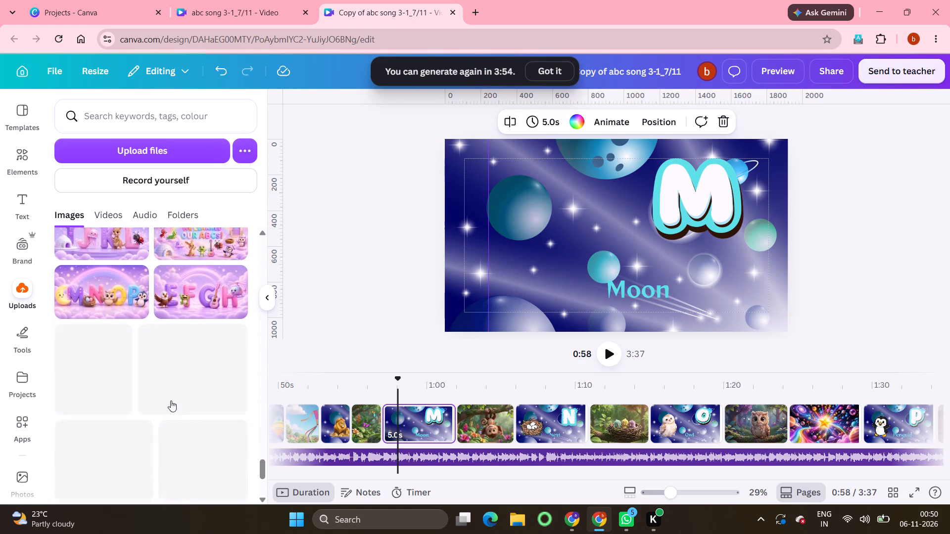
scroll(171, 400, down, 3)
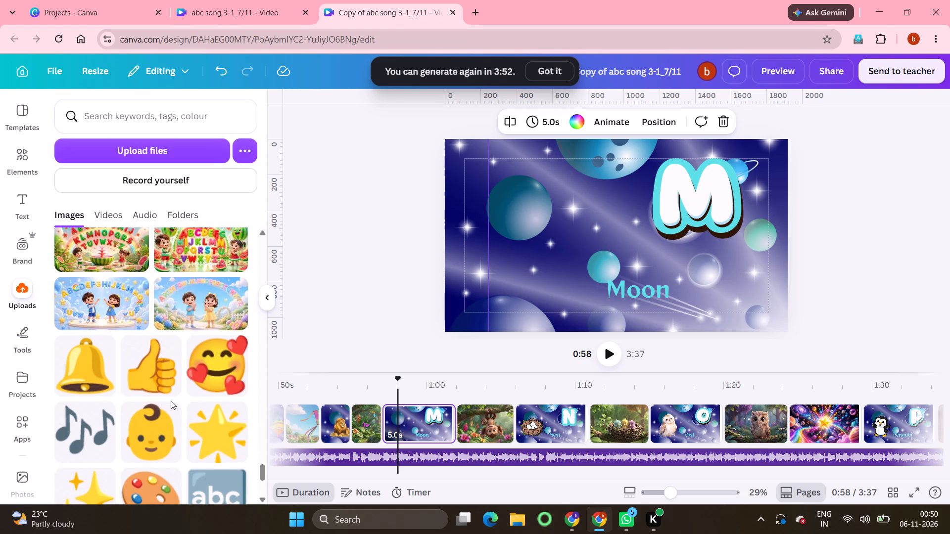
scroll(171, 400, down, 7)
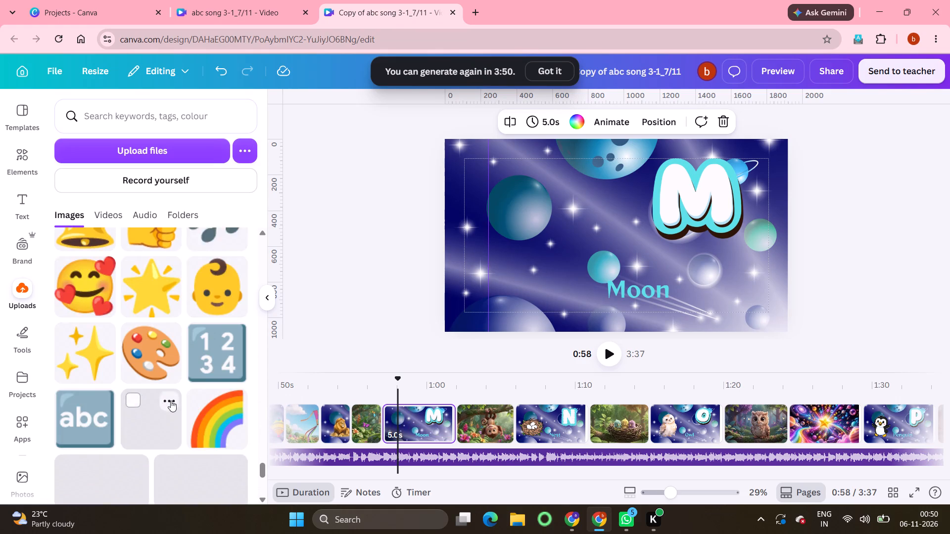
scroll(171, 400, down, 5)
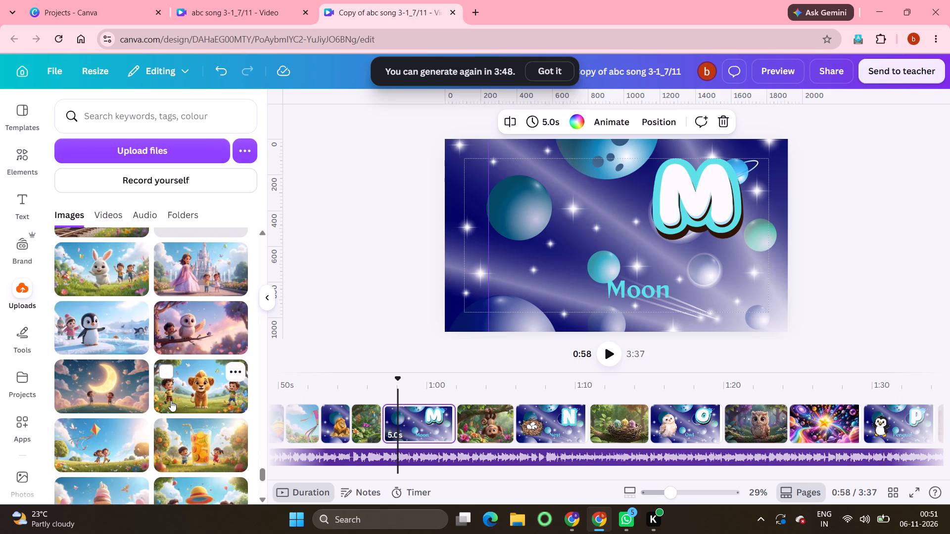
scroll(171, 400, down, 1)
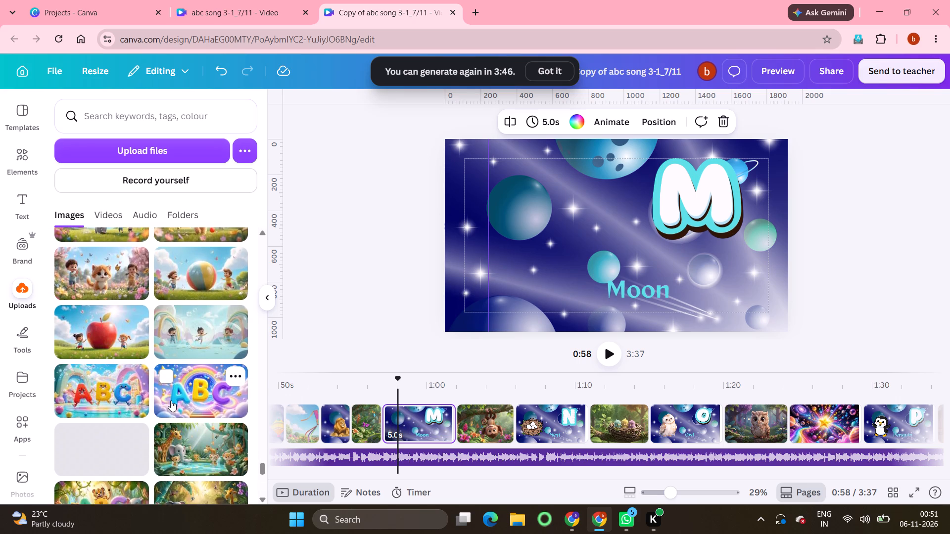
scroll(171, 400, down, 1)
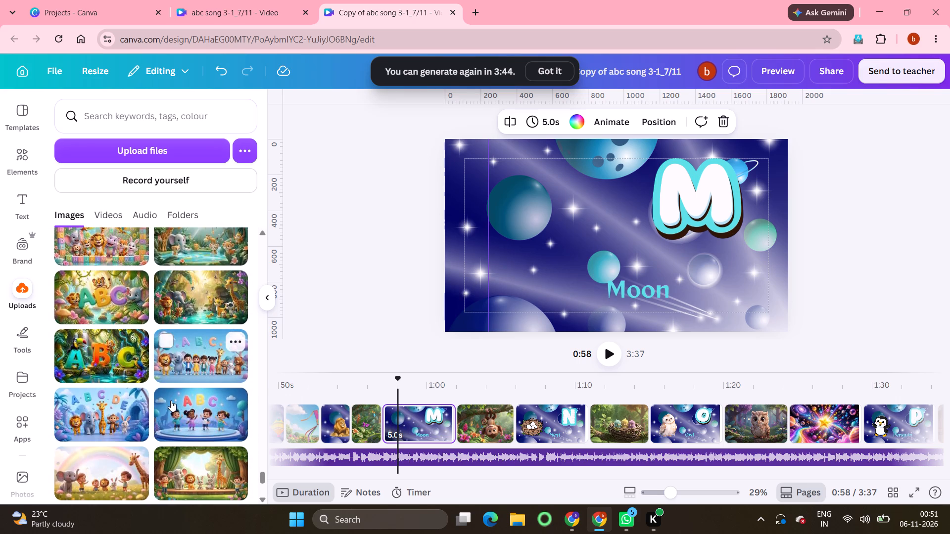
scroll(171, 400, down, 3)
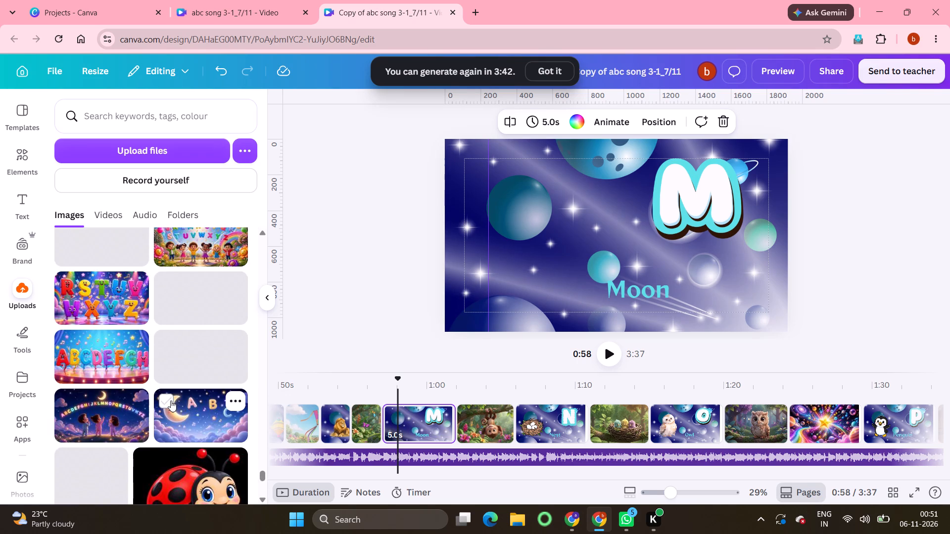
scroll(171, 400, down, 3)
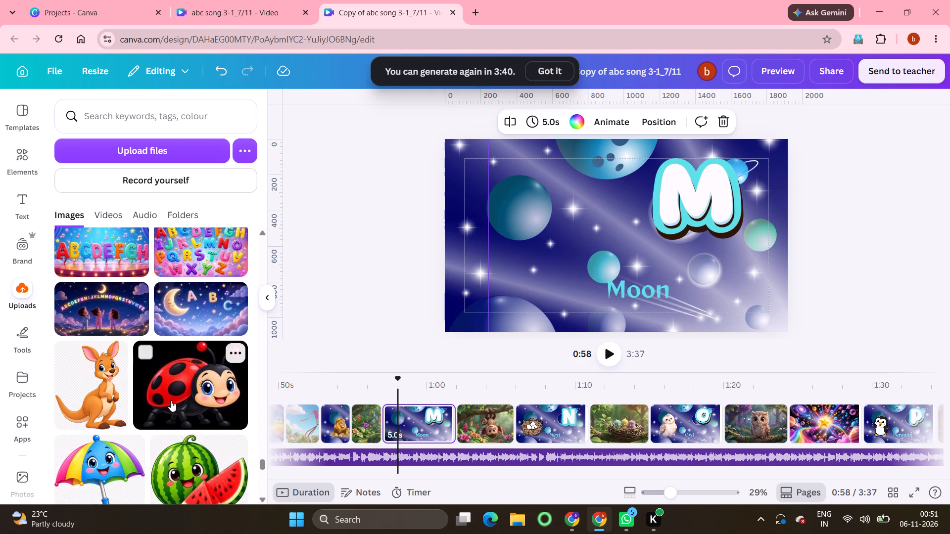
scroll(171, 400, down, 5)
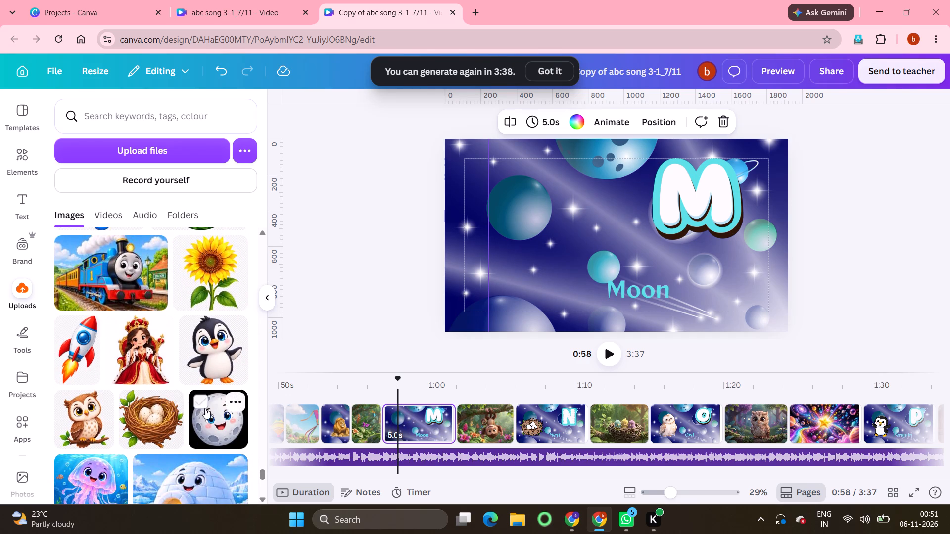
click(217, 418)
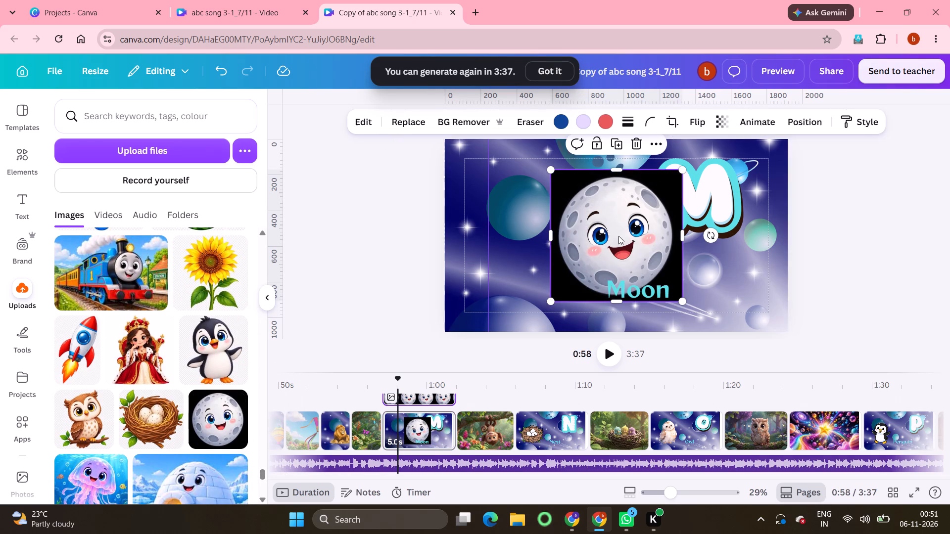
Move the moon picture to the lower left of the letter M page and shrink it clear of the "Moon" caption.
drag(621, 234, 564, 240)
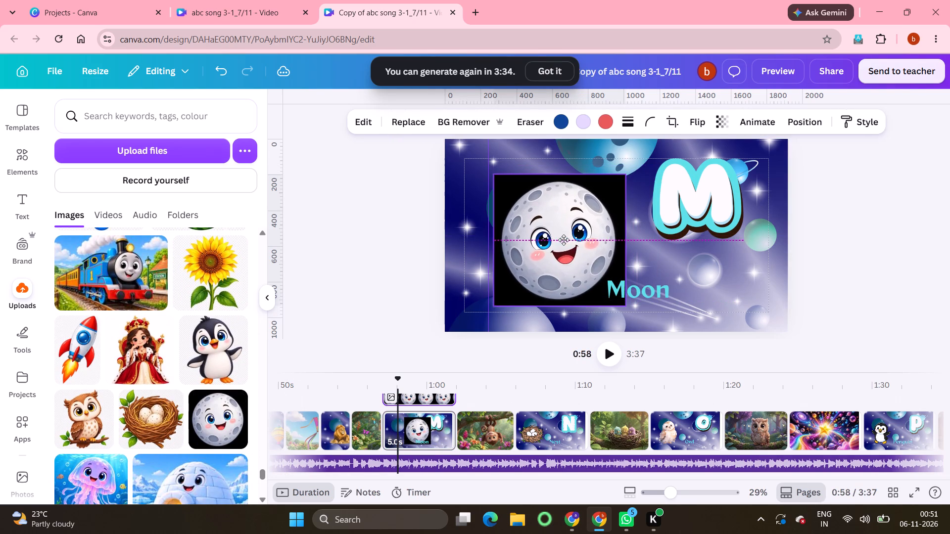
drag(564, 240, 561, 243)
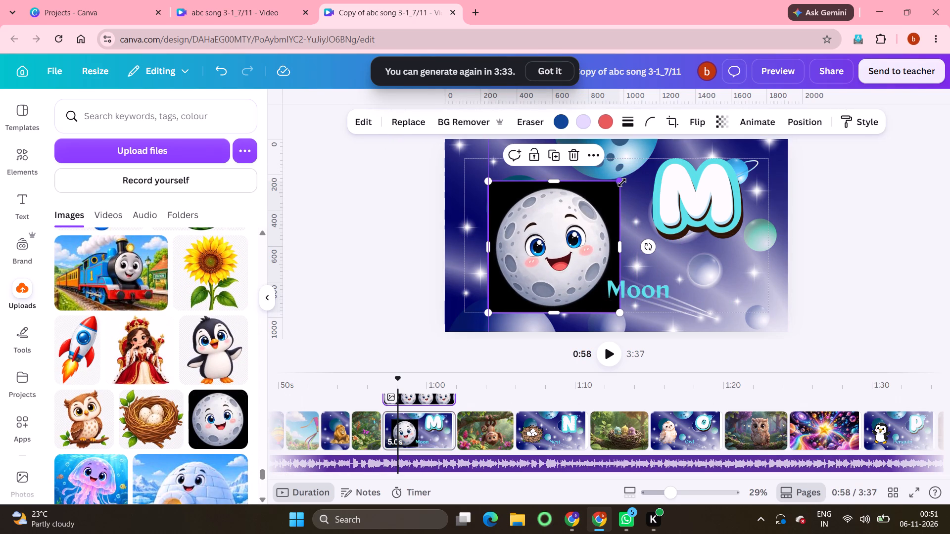
drag(622, 182, 597, 208)
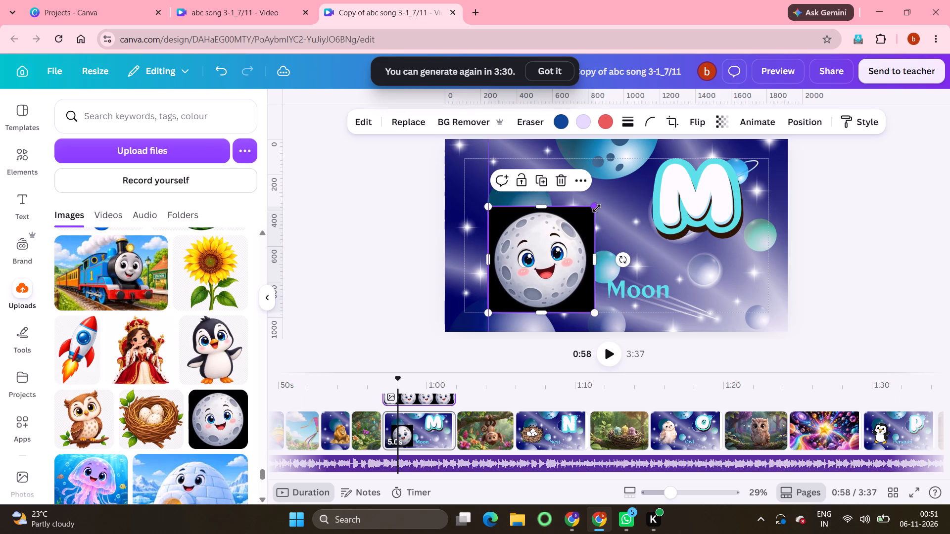
Remove the black background from the moon picture on the letter M page.
click(466, 124)
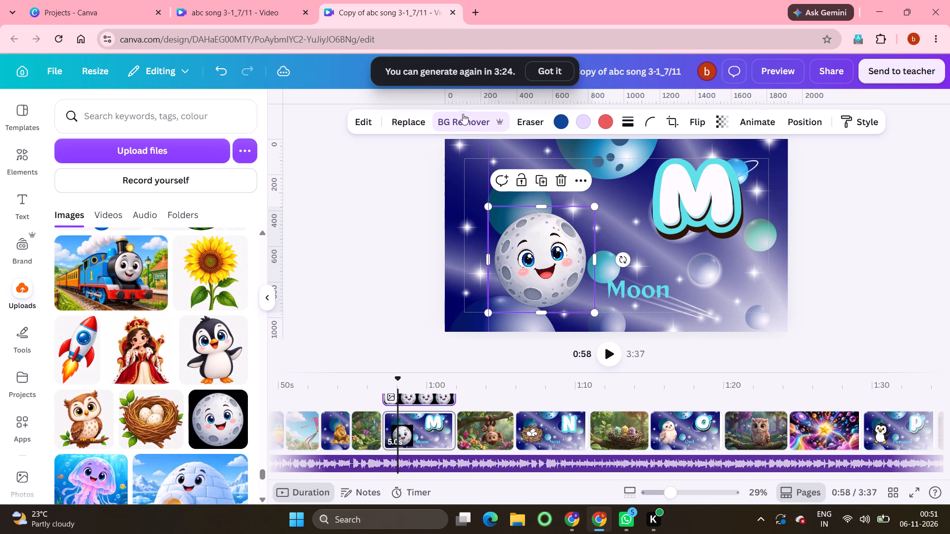
Apply the Pulse animation effect to the moon picture on the letter M page.
click(758, 119)
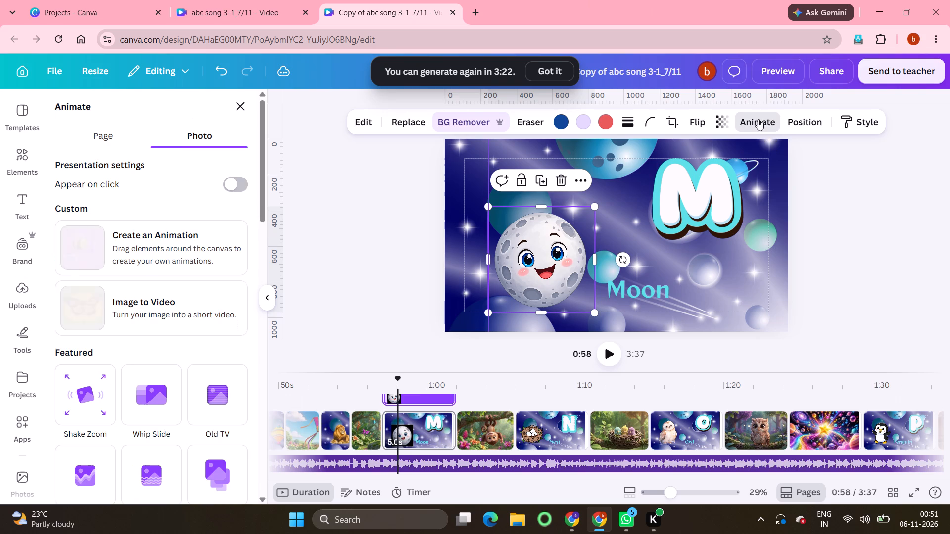
scroll(191, 410, down, 6)
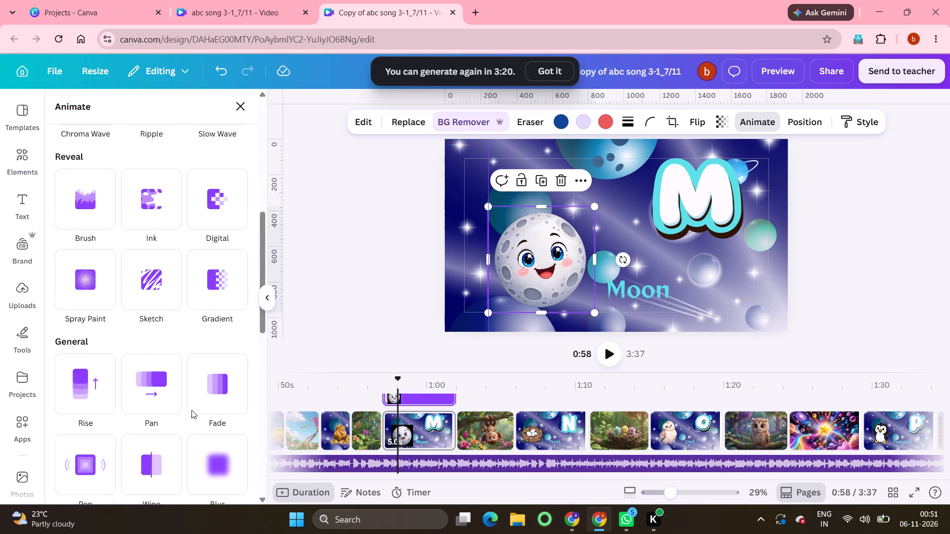
scroll(191, 410, down, 3)
click(222, 401)
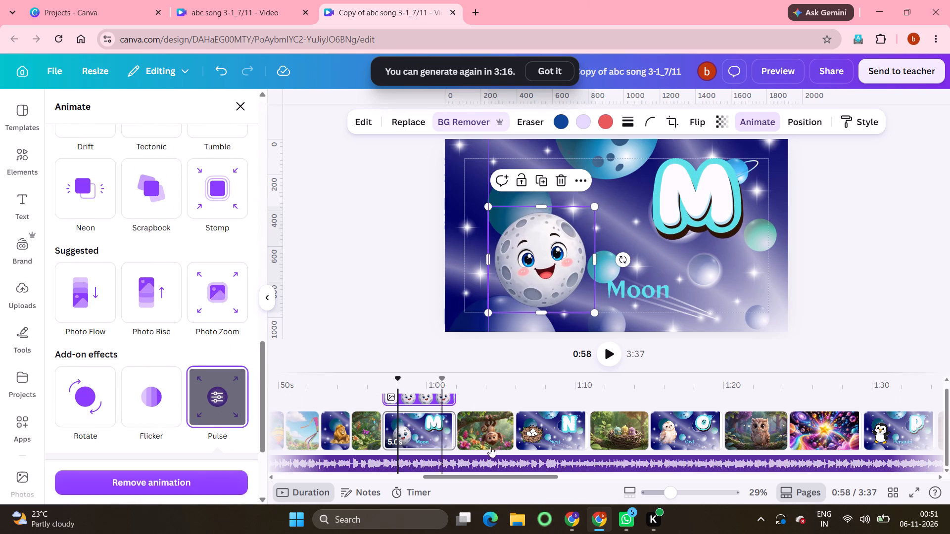
Replace the monkey background on the page after letter M with the uploaded picture of a smiling full moon over a night landscape.
click(493, 433)
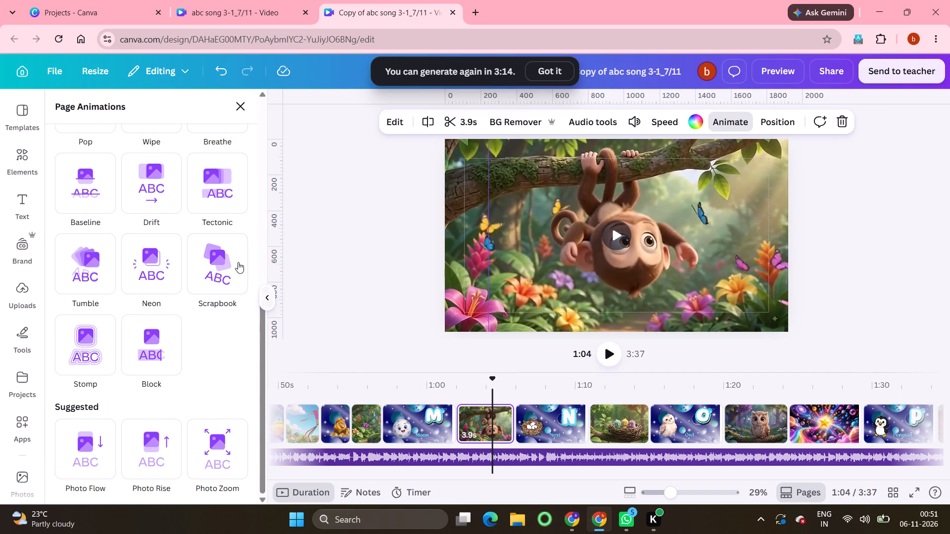
click(239, 108)
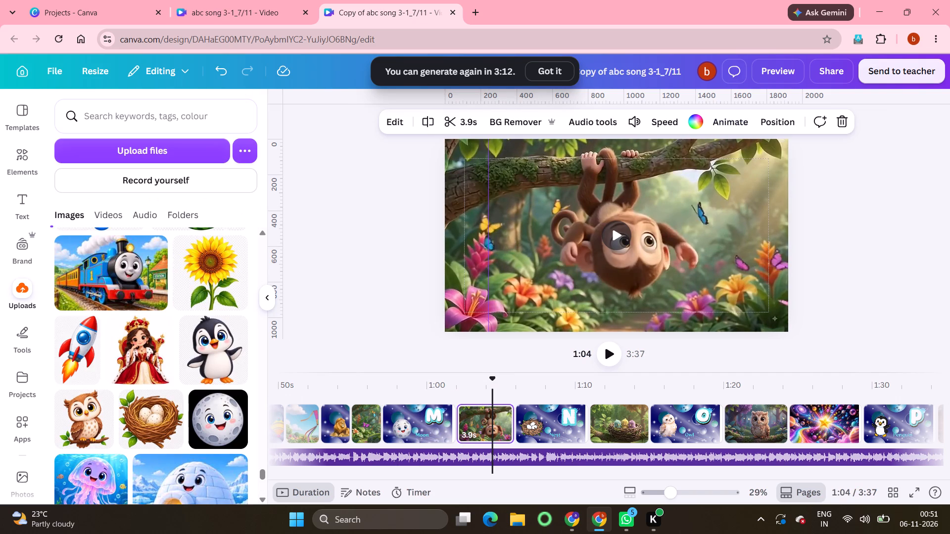
scroll(150, 336, right, 1)
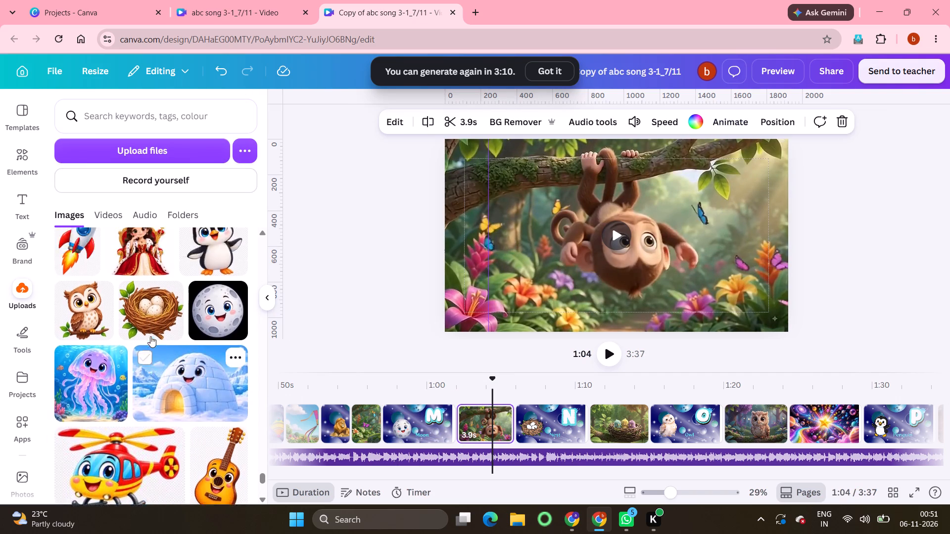
scroll(150, 336, right, 1)
scroll(150, 336, up, 5)
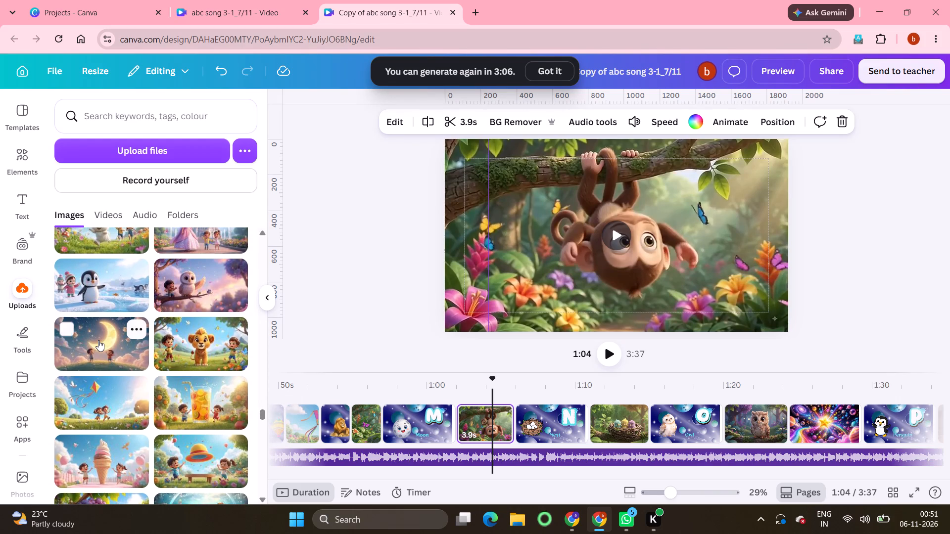
scroll(134, 334, up, 3)
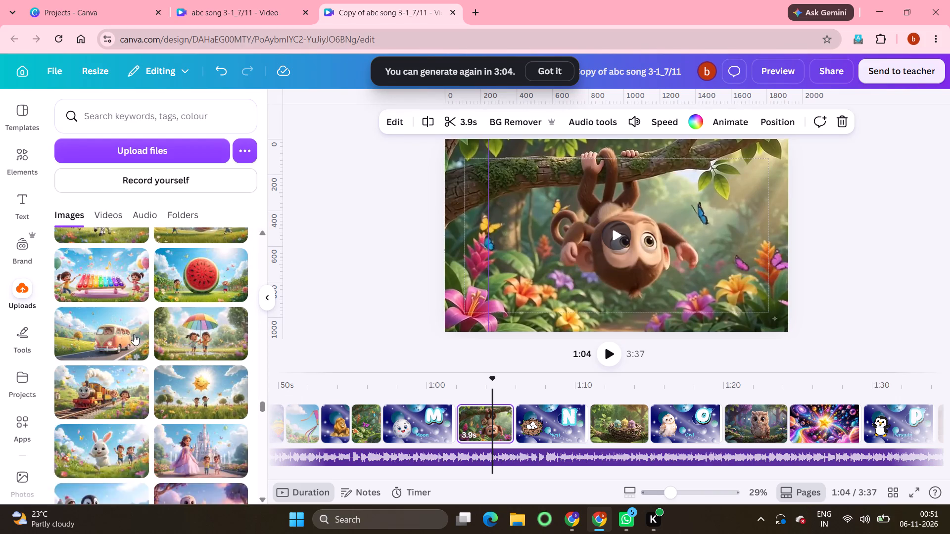
scroll(134, 334, up, 3)
scroll(134, 334, down, 15)
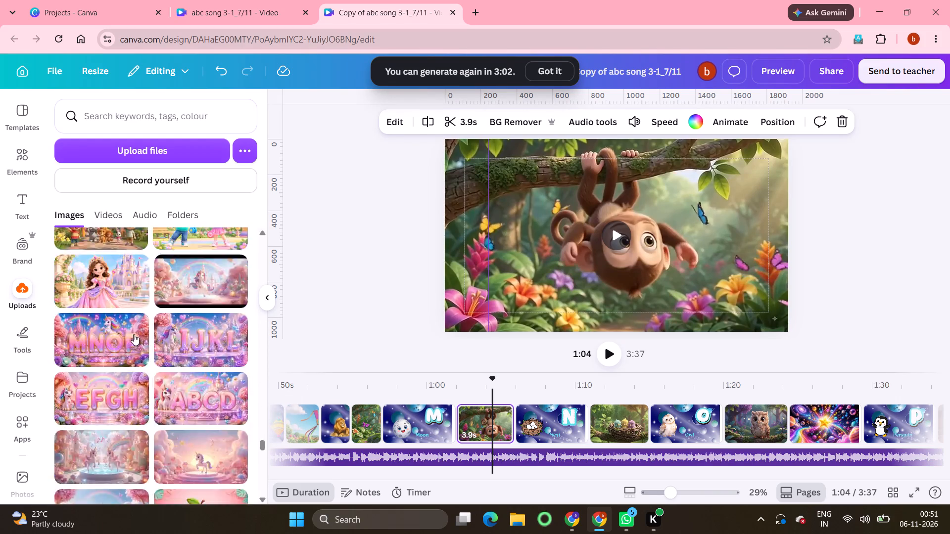
scroll(134, 334, down, 9)
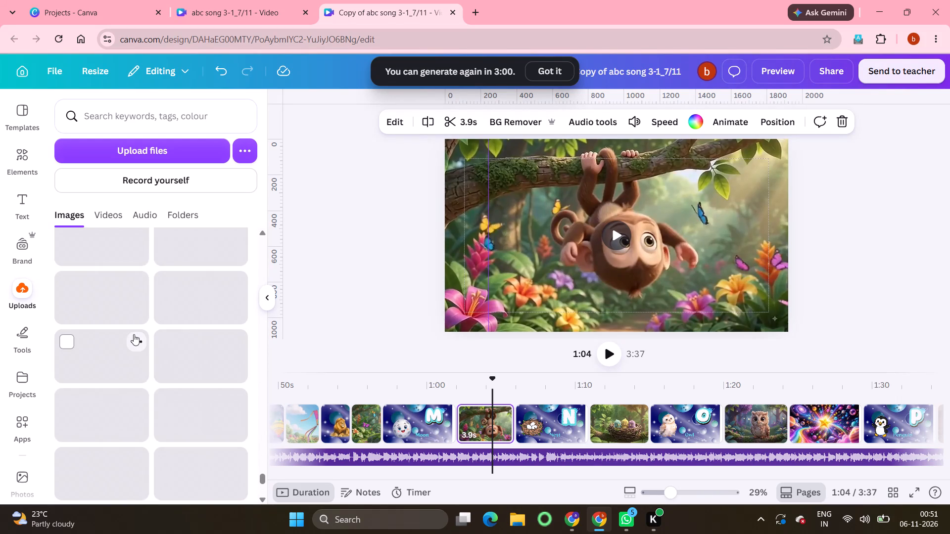
scroll(134, 334, down, 4)
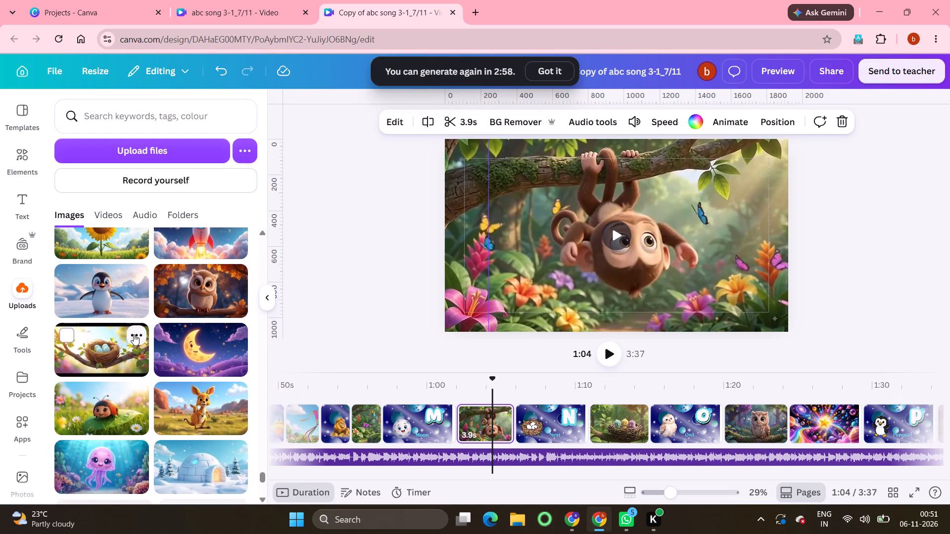
scroll(134, 334, down, 12)
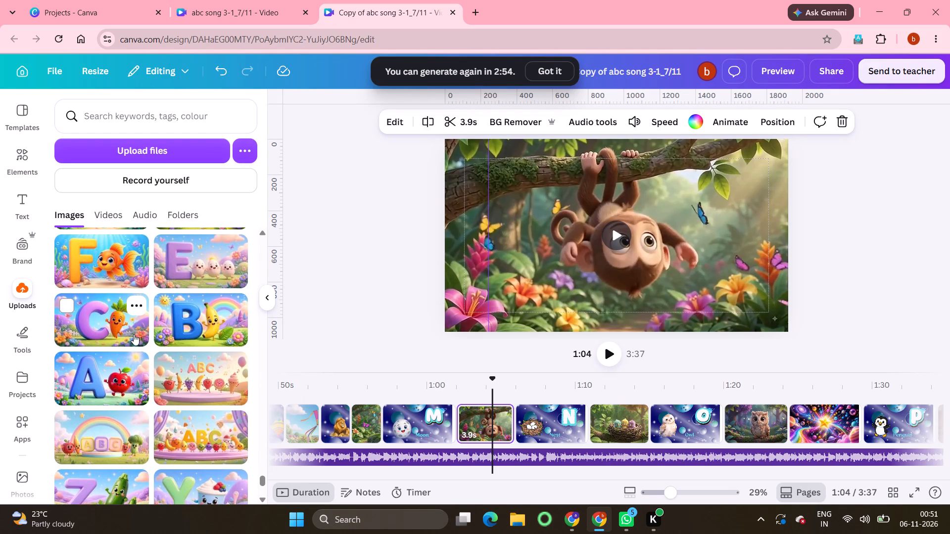
scroll(134, 334, down, 10)
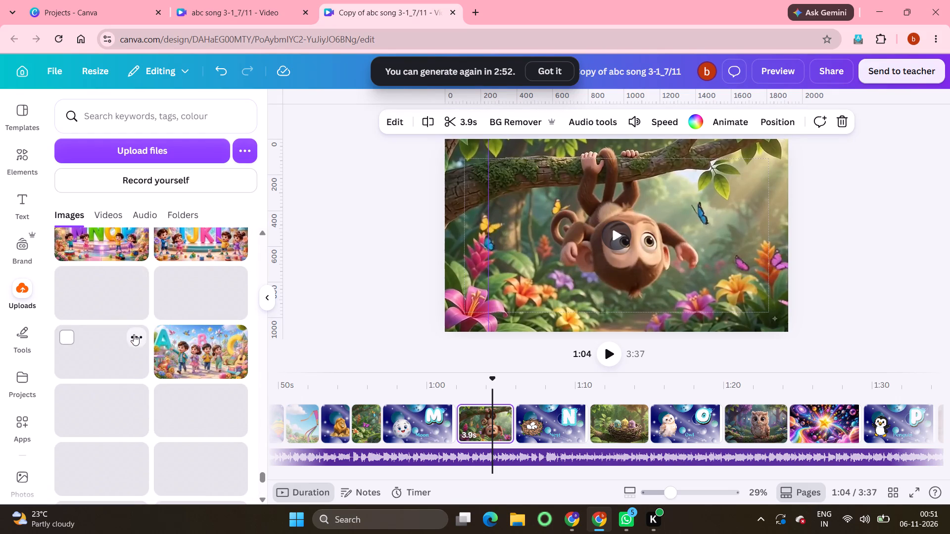
scroll(134, 334, down, 11)
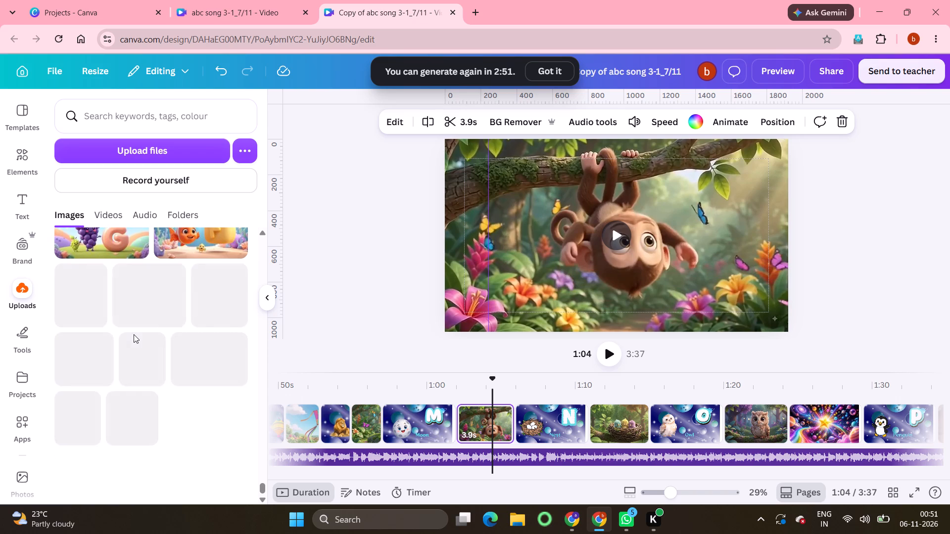
scroll(134, 334, down, 10)
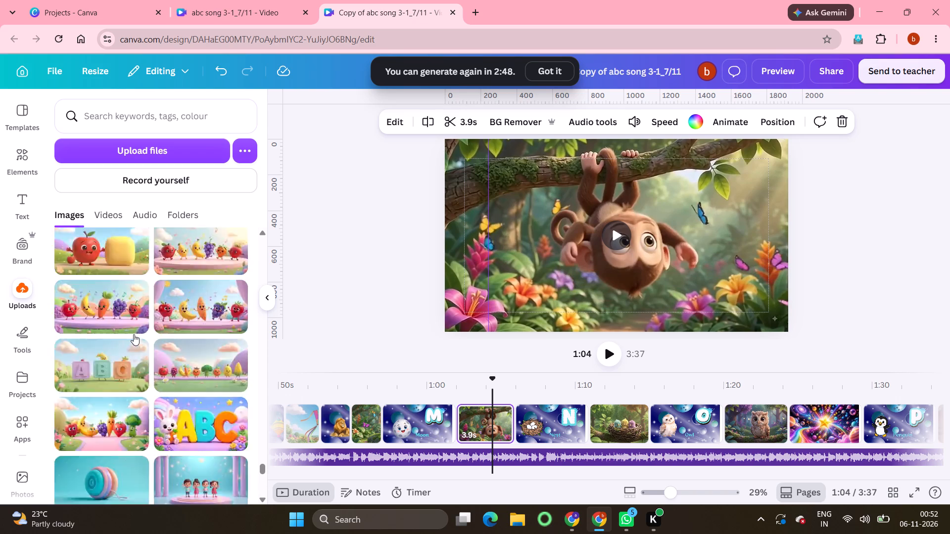
scroll(134, 334, down, 8)
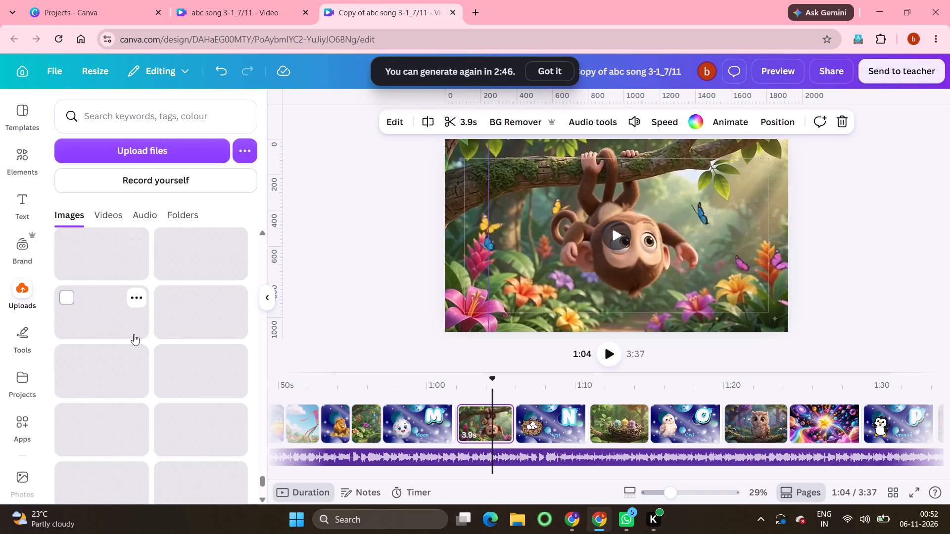
scroll(134, 334, down, 6)
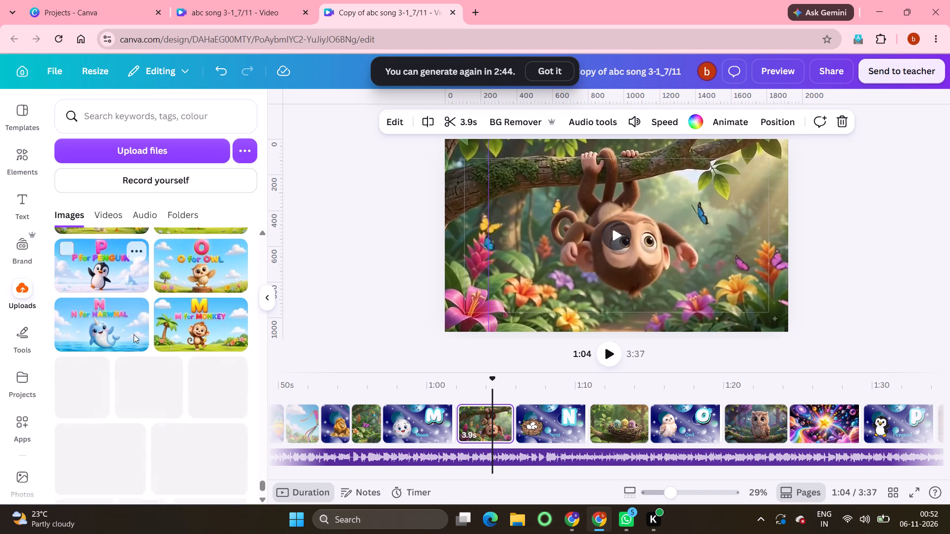
scroll(134, 334, down, 7)
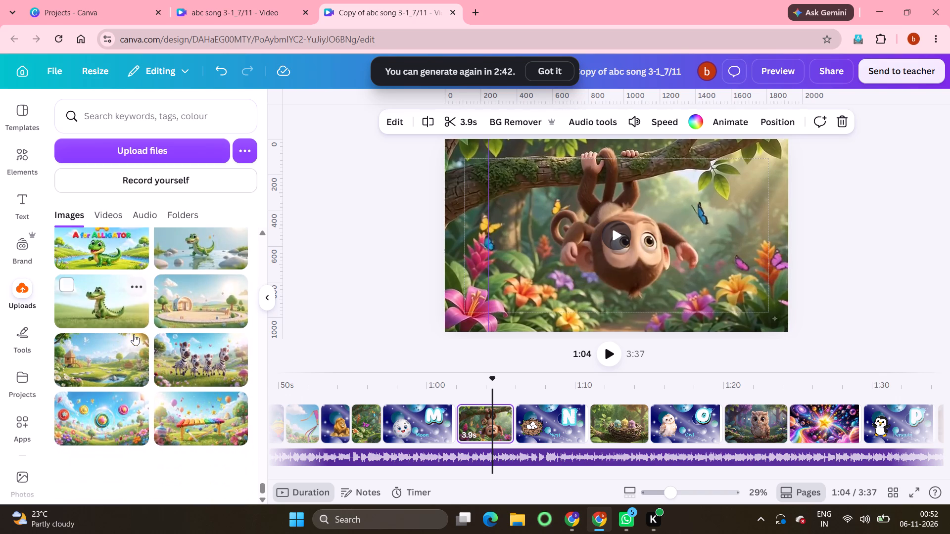
scroll(134, 334, down, 2)
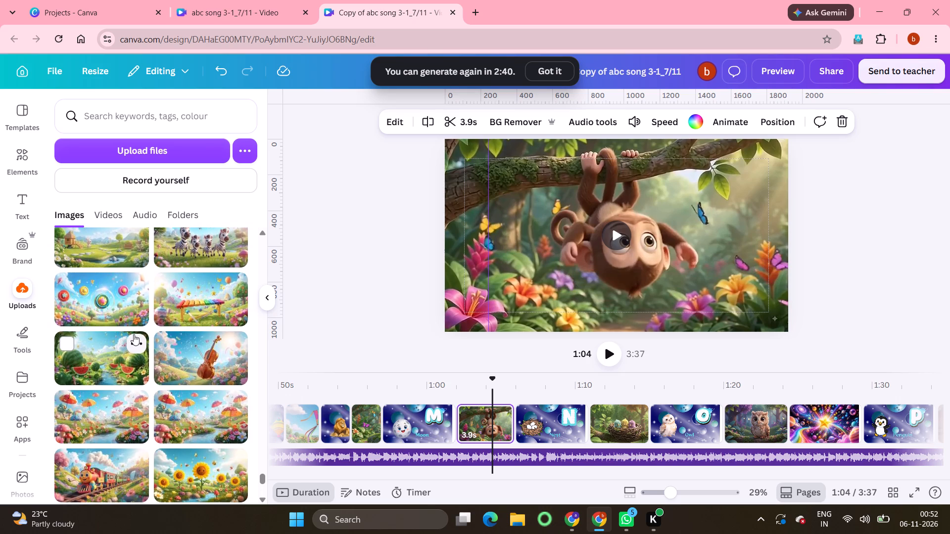
scroll(134, 334, down, 4)
scroll(134, 334, up, 1)
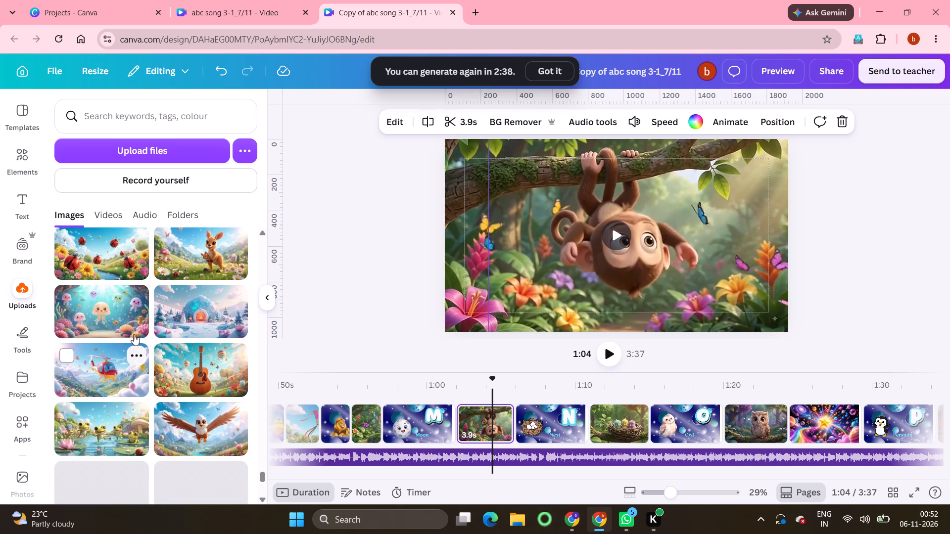
scroll(134, 334, up, 2)
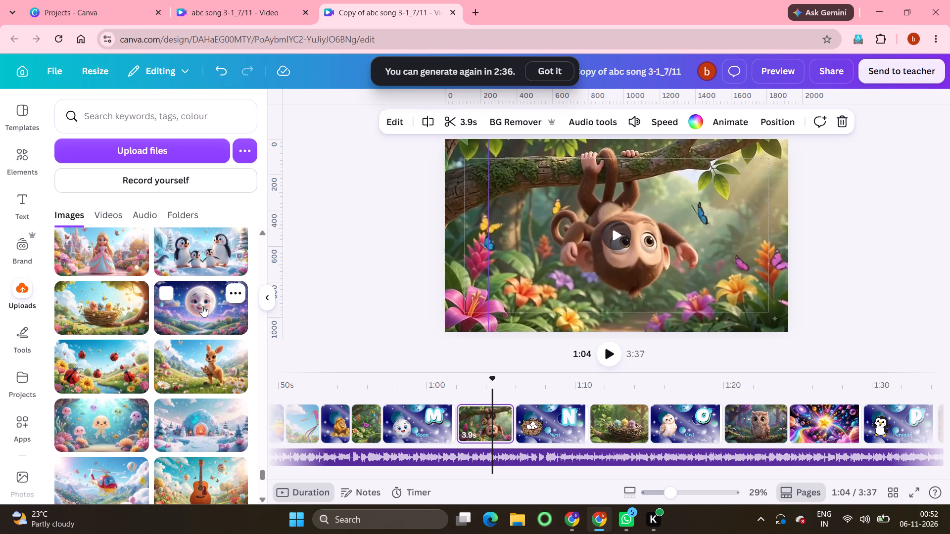
click(202, 306)
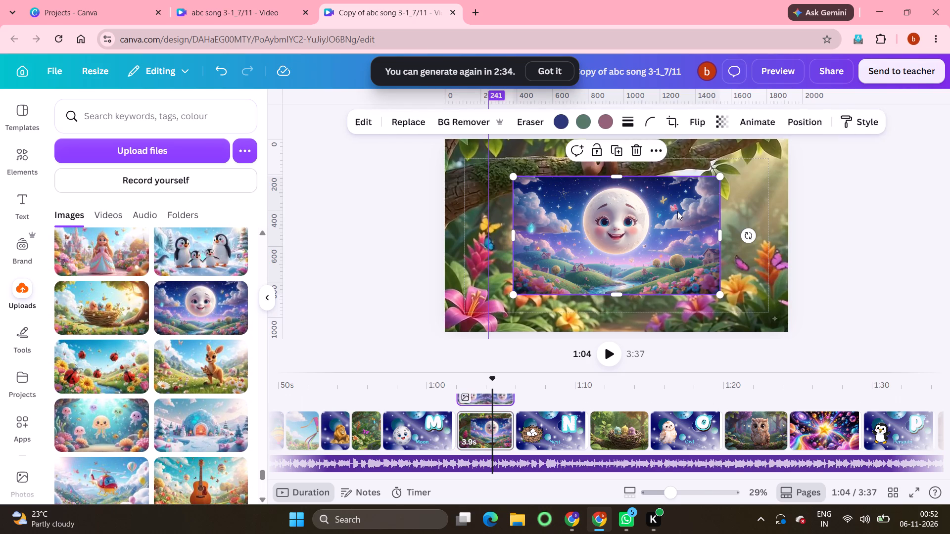
right_click(677, 211)
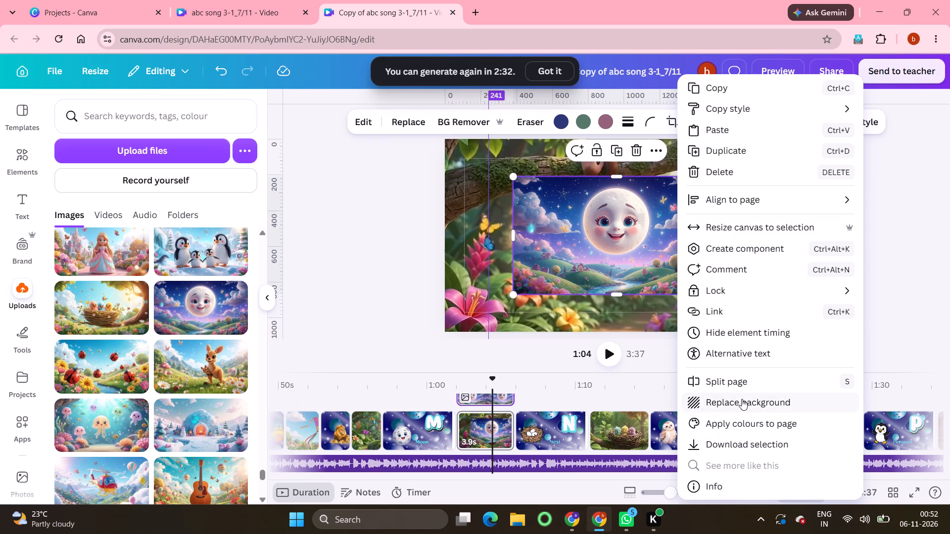
click(742, 399)
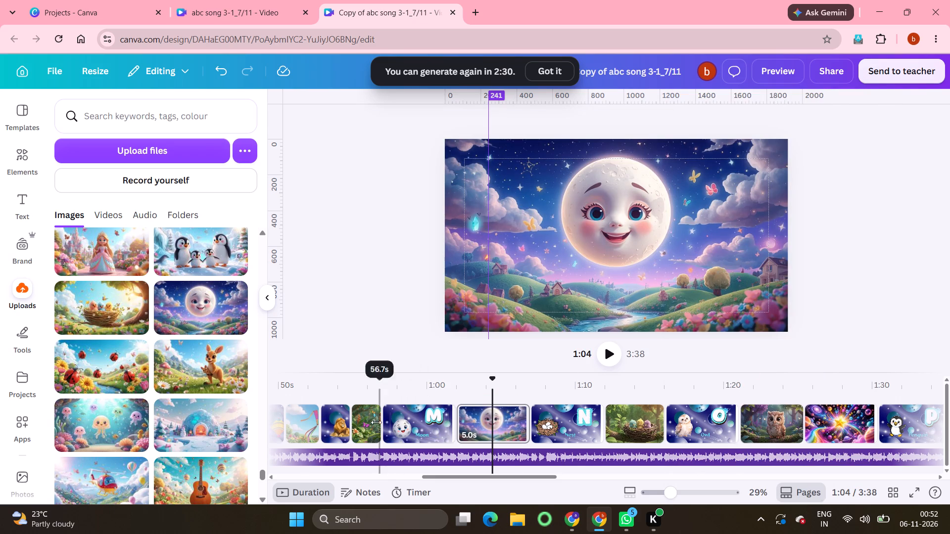
Shorten the letter M page to about 2 seconds to match the song, playing the audio around it to check the timing.
click(371, 420)
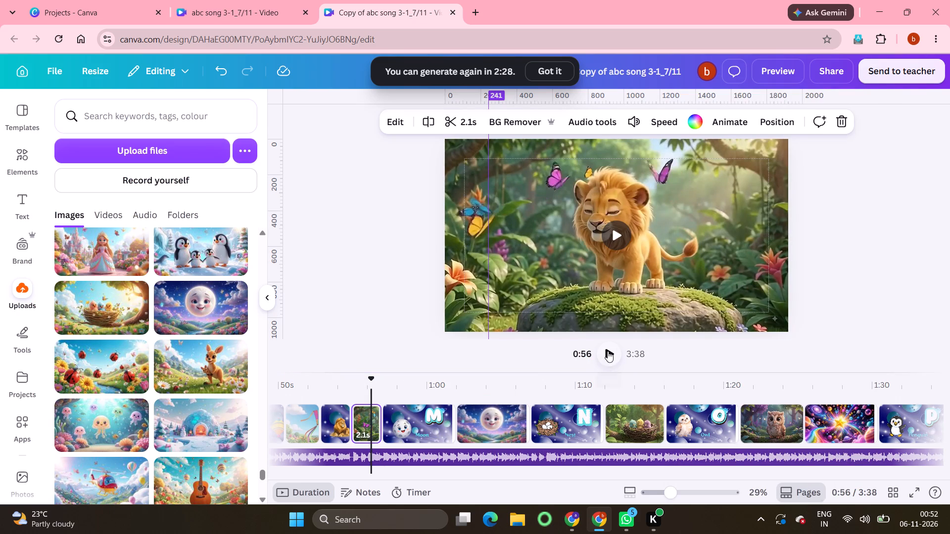
click(608, 352)
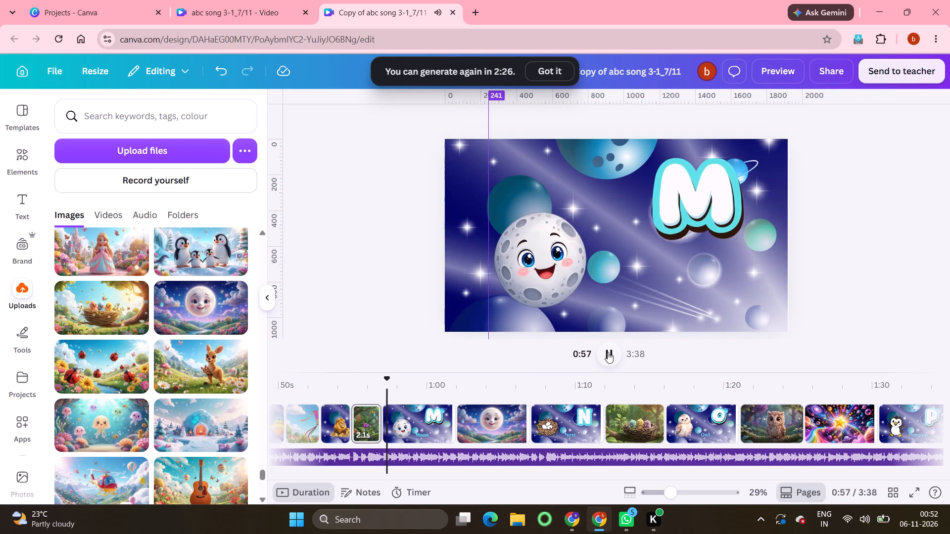
click(608, 352)
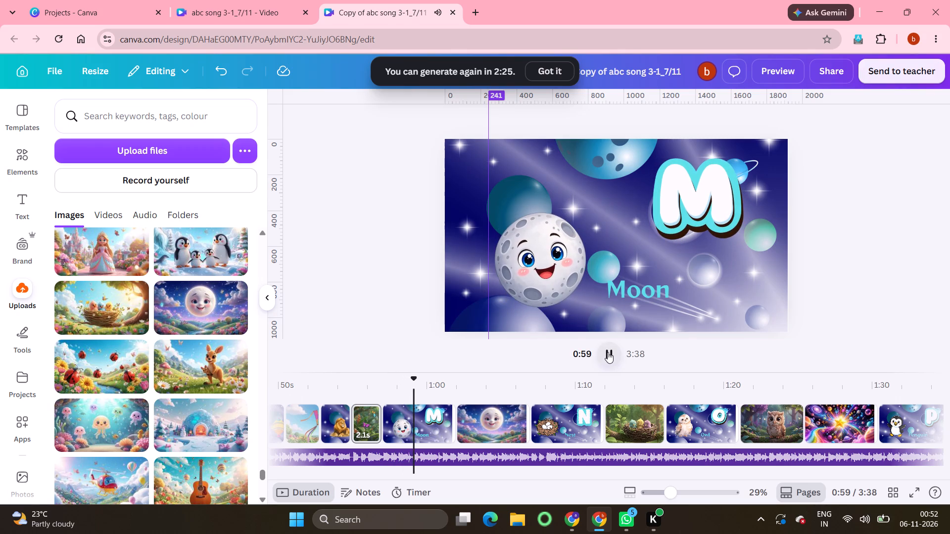
drag(445, 428, 428, 425)
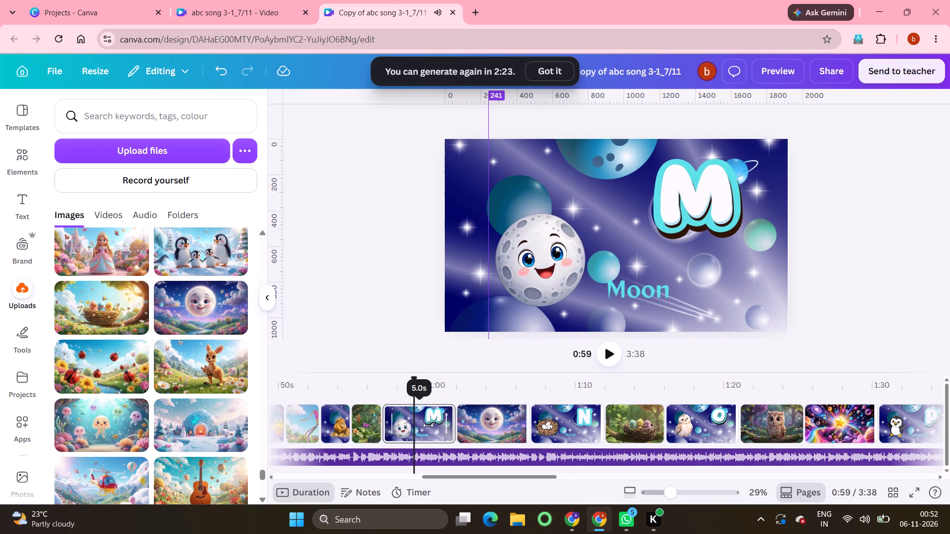
drag(428, 425, 405, 425)
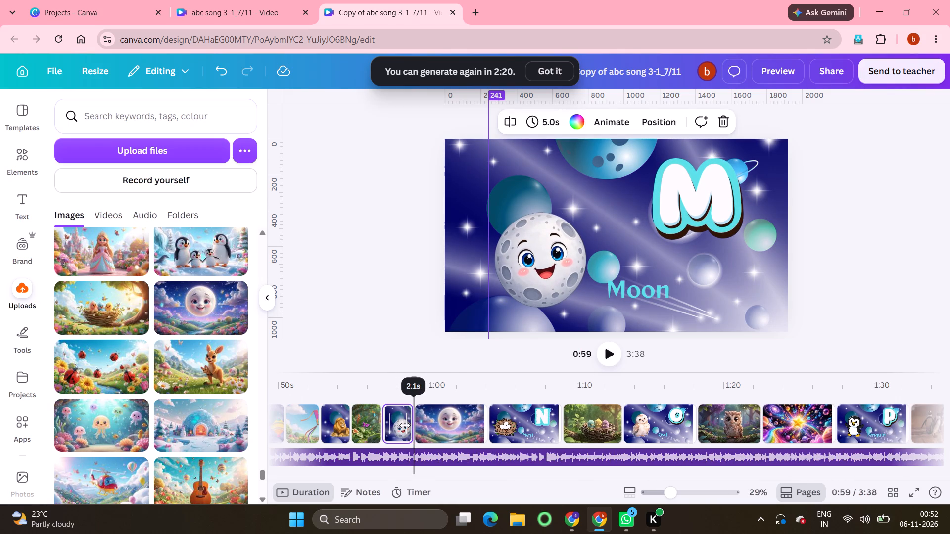
drag(405, 425, 400, 421)
click(608, 357)
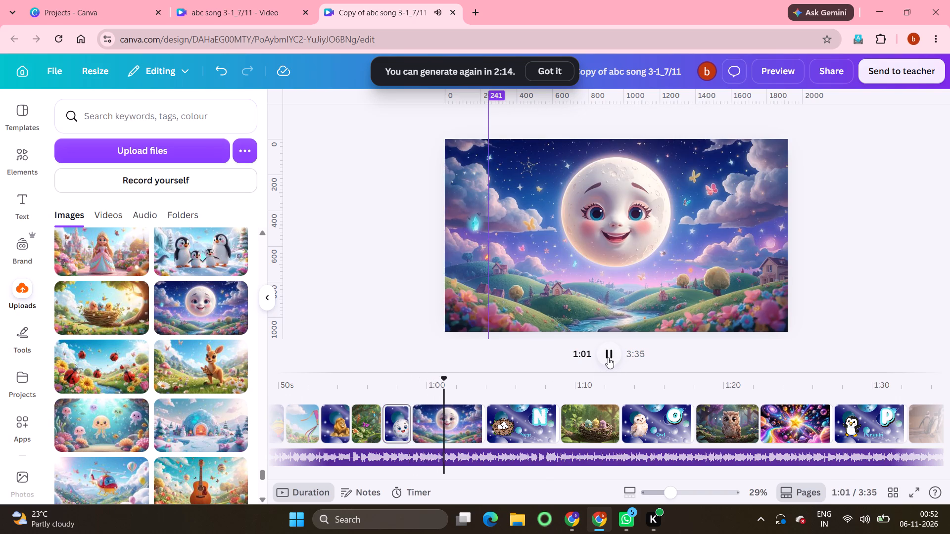
click(608, 357)
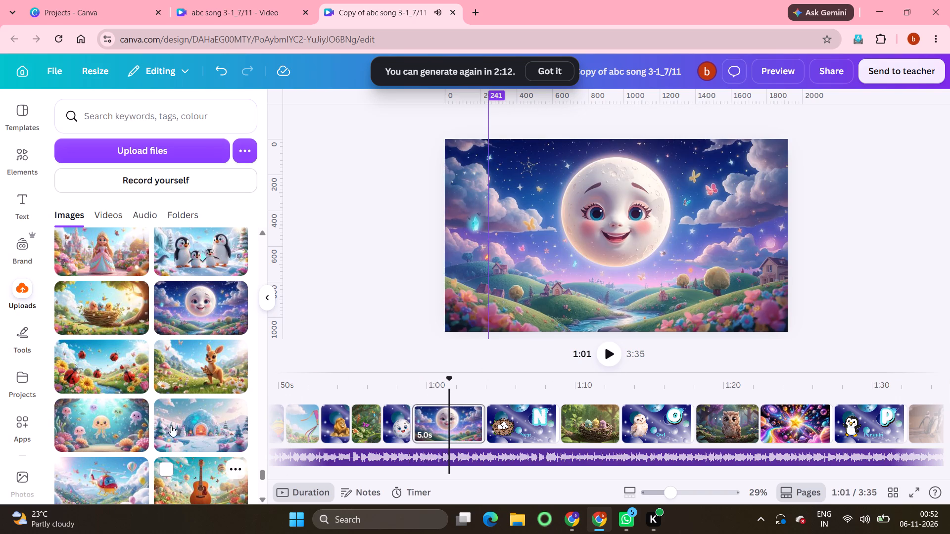
Replace the still moon background on the page after letter M with the matching 5.0 s smiling full moon video from the project videos.
click(23, 381)
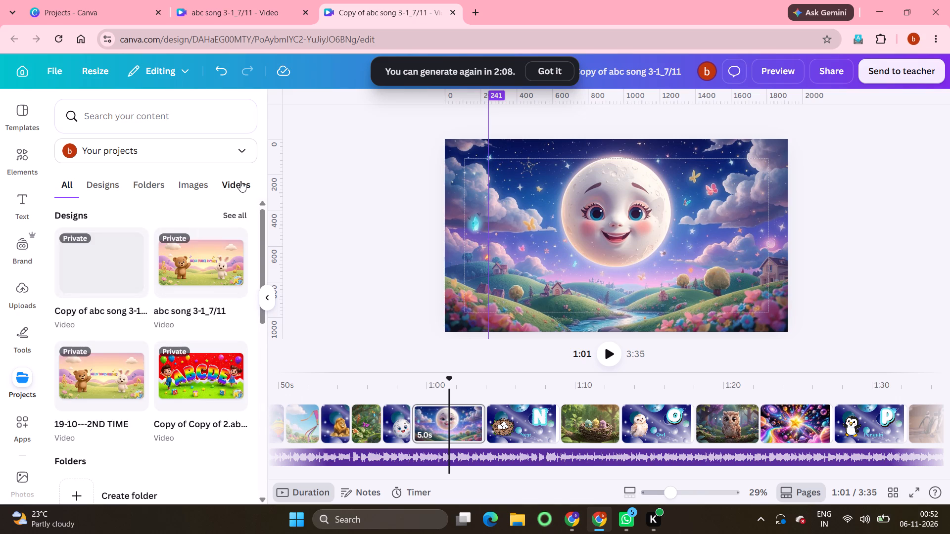
click(241, 181)
scroll(158, 435, down, 9)
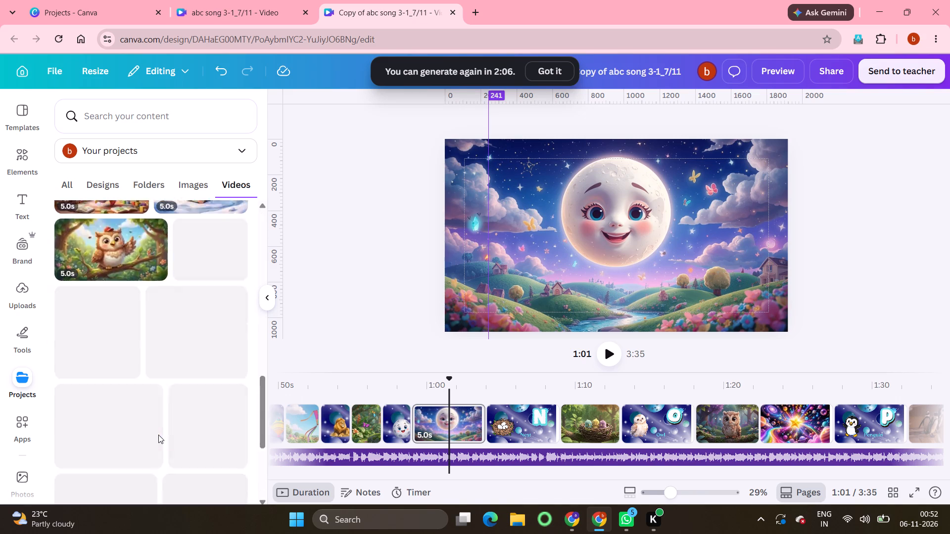
scroll(158, 435, down, 15)
scroll(158, 435, up, 7)
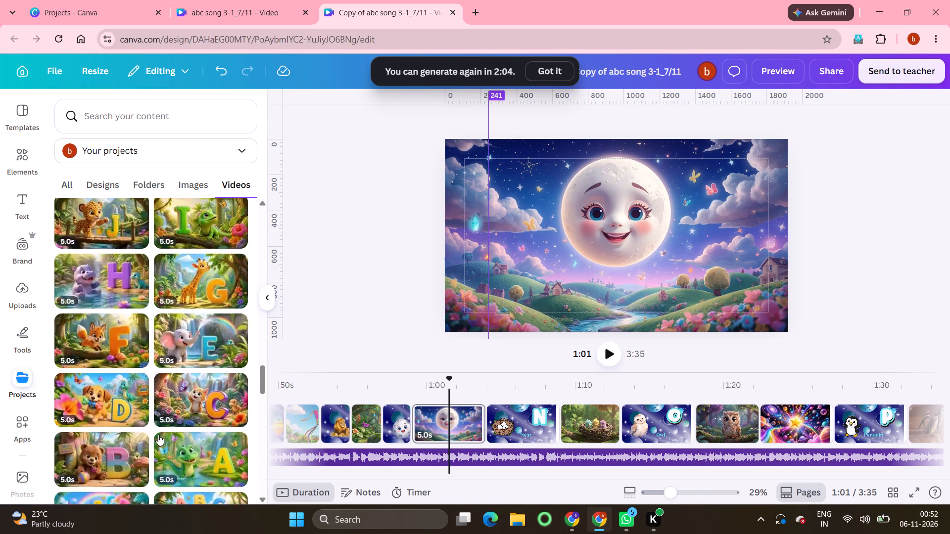
scroll(158, 435, up, 3)
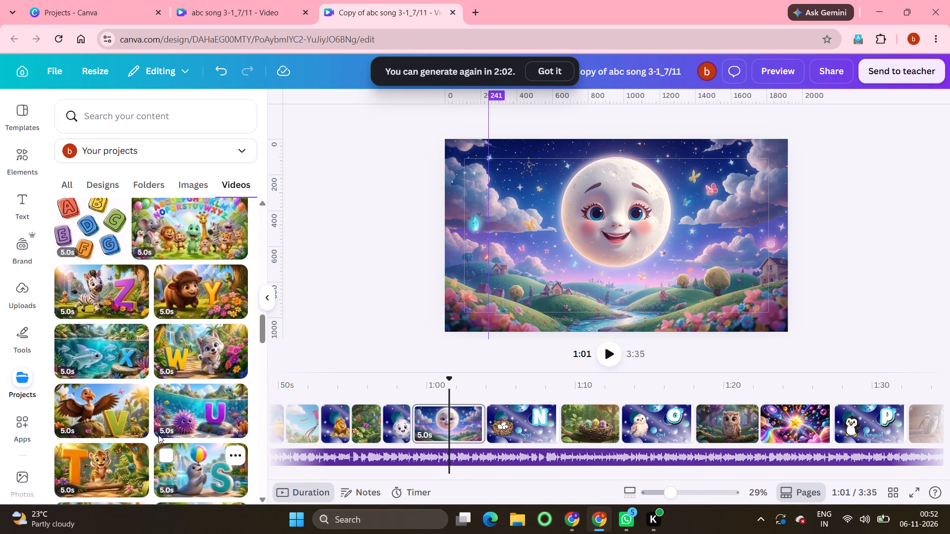
scroll(158, 435, up, 3)
scroll(158, 435, down, 8)
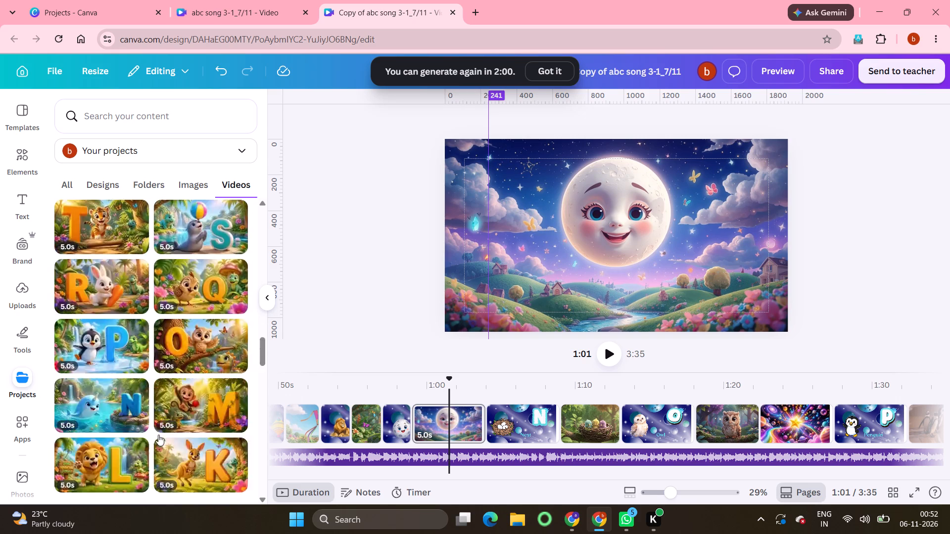
scroll(158, 435, down, 16)
scroll(158, 435, down, 8)
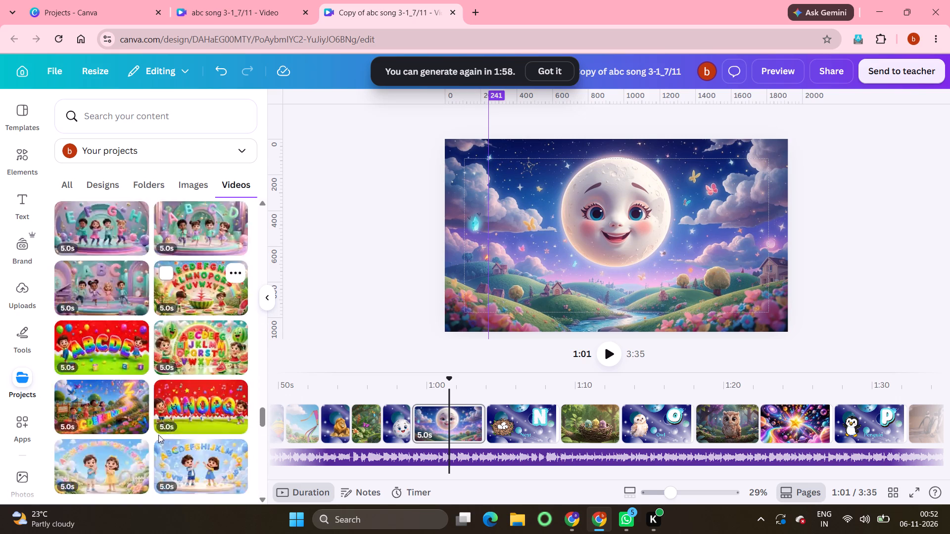
scroll(158, 435, down, 20)
scroll(158, 435, down, 2)
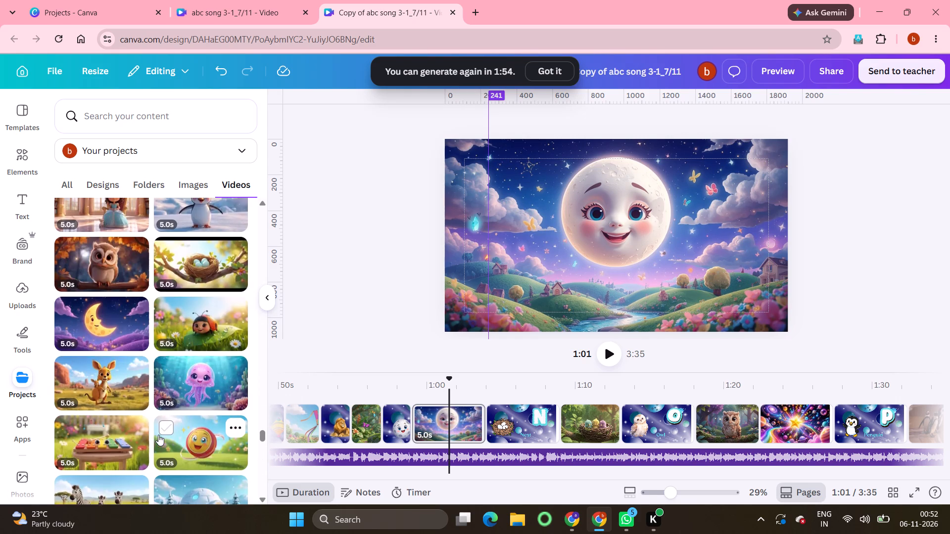
scroll(158, 435, down, 10)
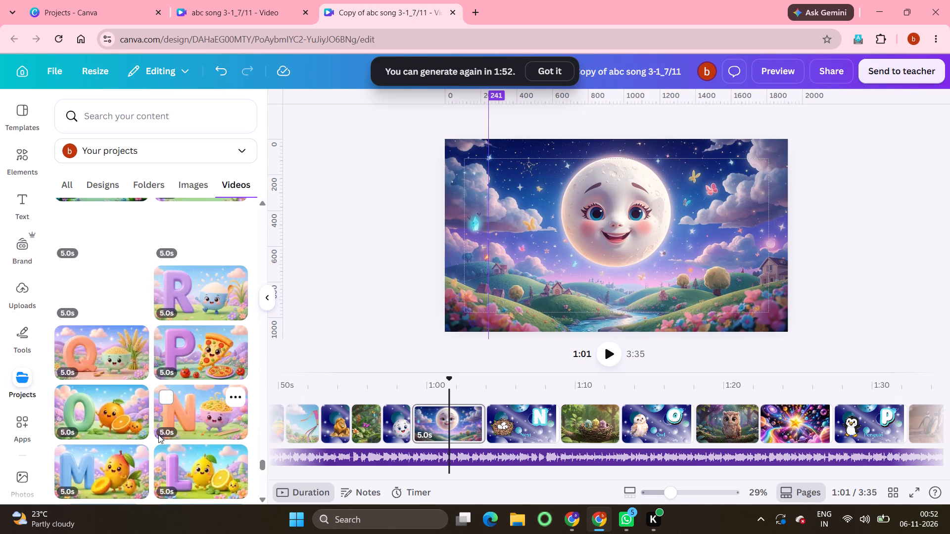
scroll(158, 435, down, 8)
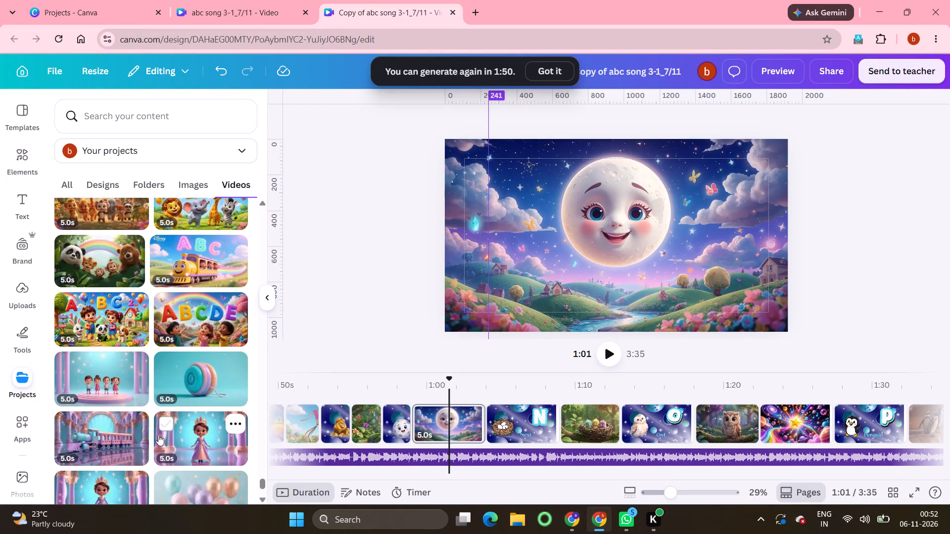
scroll(158, 435, down, 7)
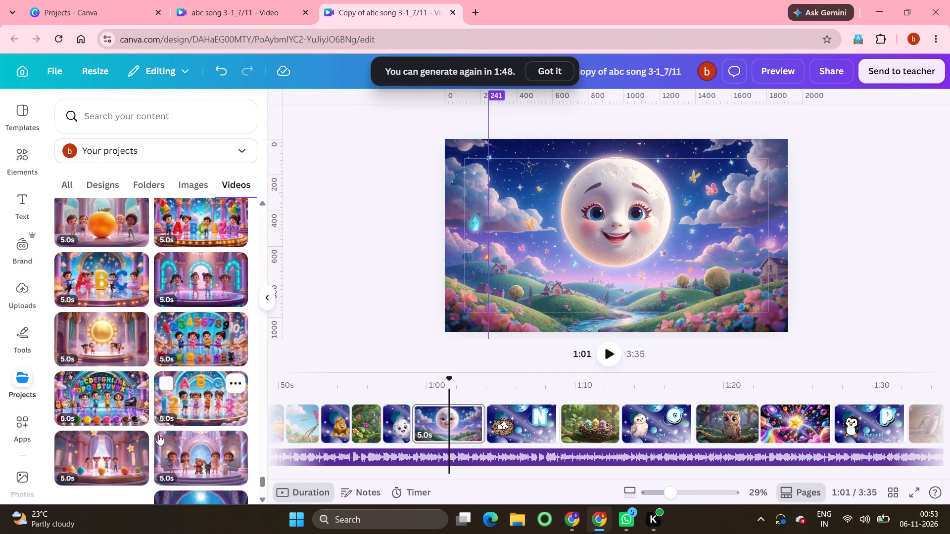
scroll(158, 435, down, 6)
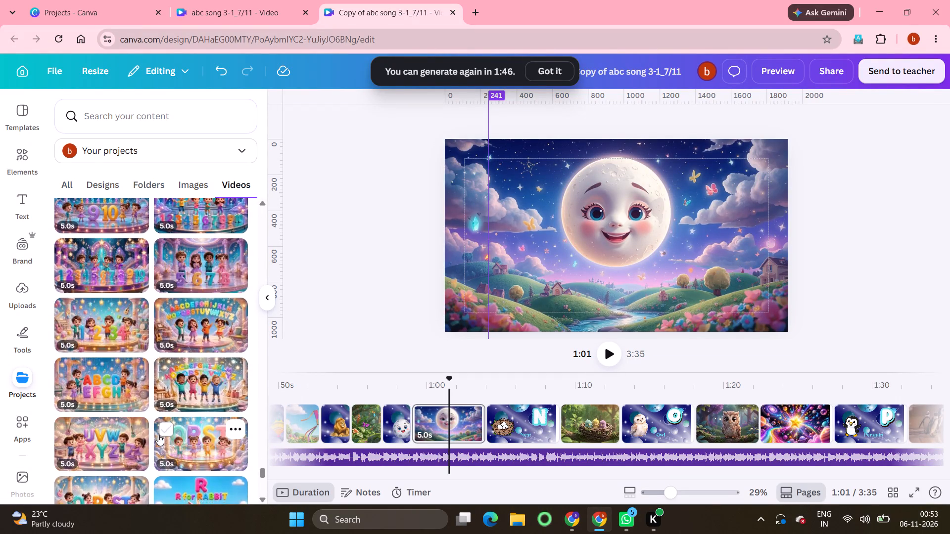
scroll(158, 435, down, 9)
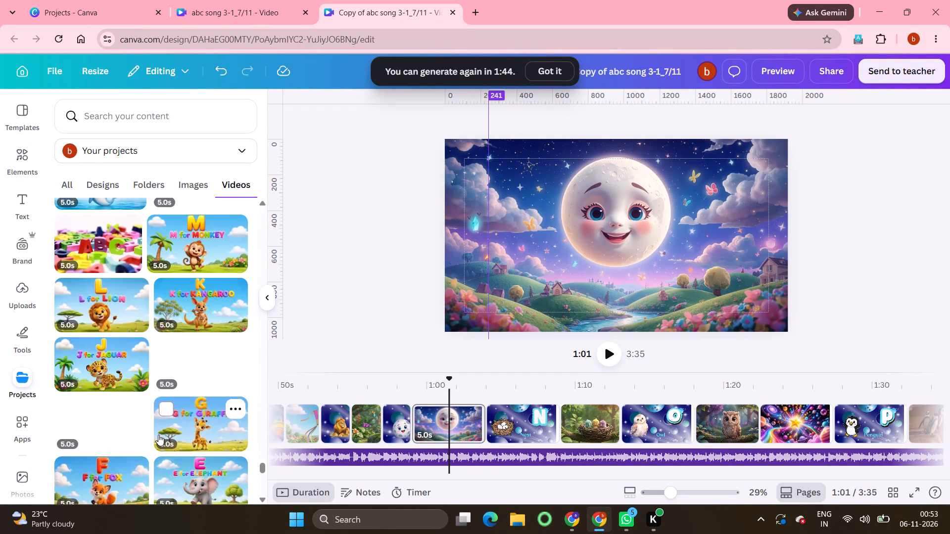
scroll(158, 435, down, 2)
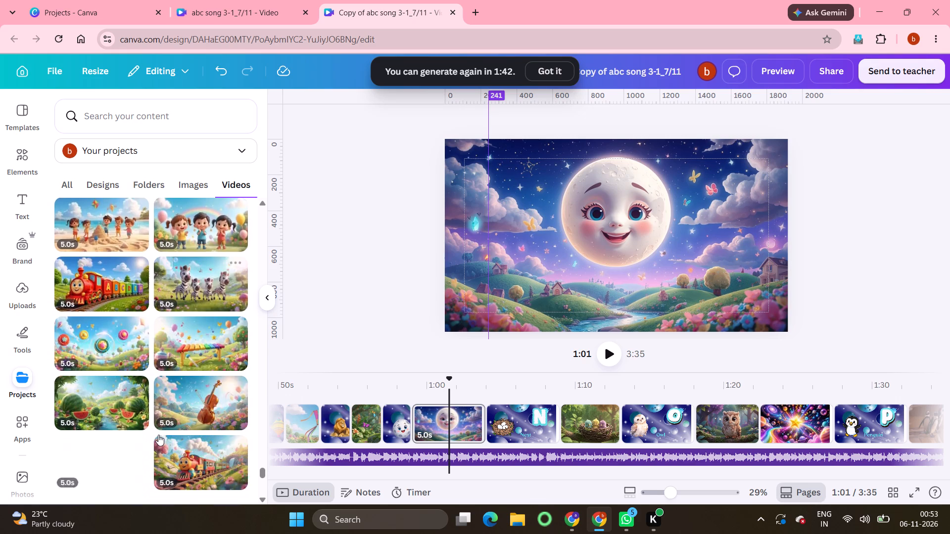
scroll(158, 435, down, 5)
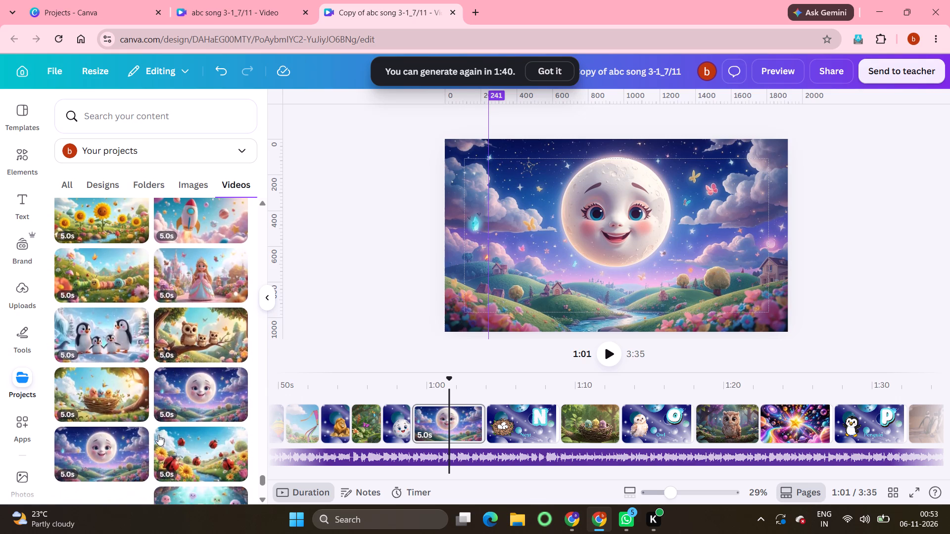
click(195, 402)
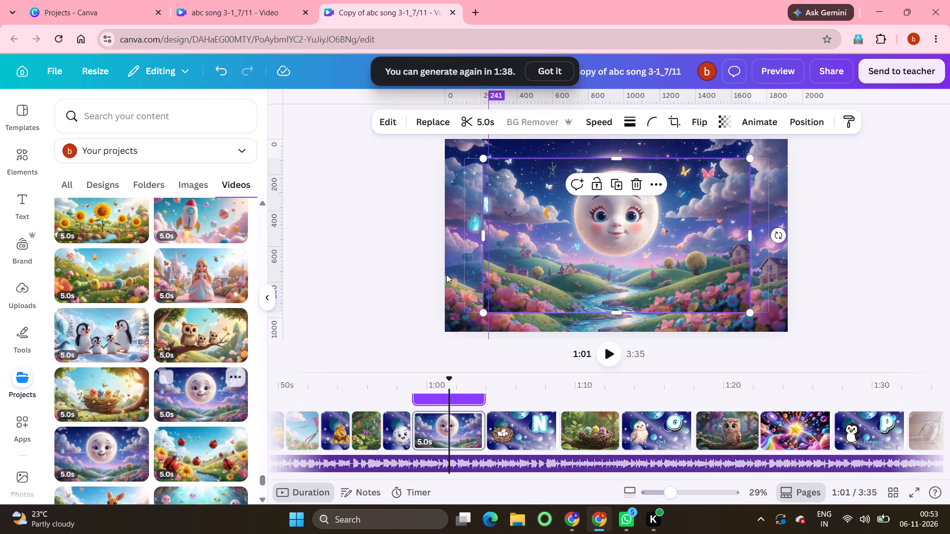
right_click(673, 225)
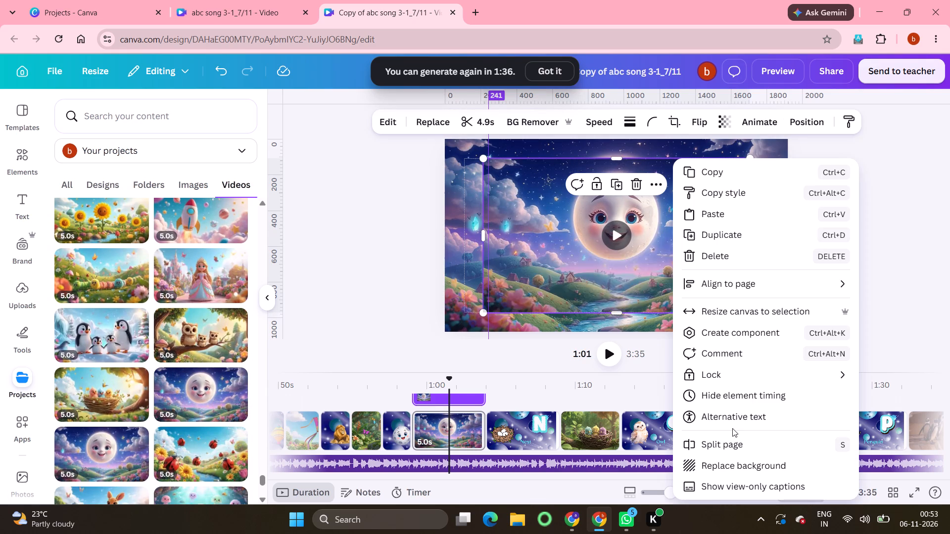
click(735, 469)
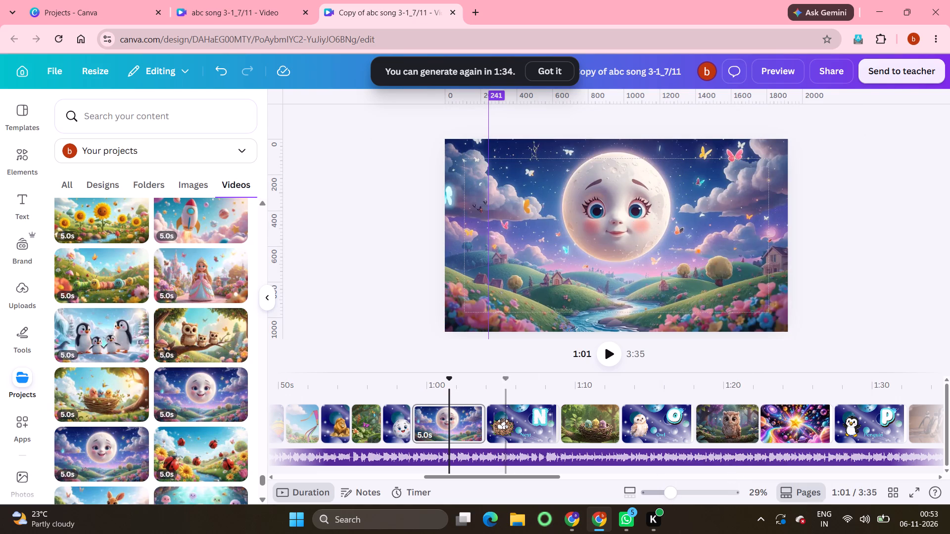
Play the song from the letter M page and shorten the animated moon scene page after it to 2.2 s.
click(401, 419)
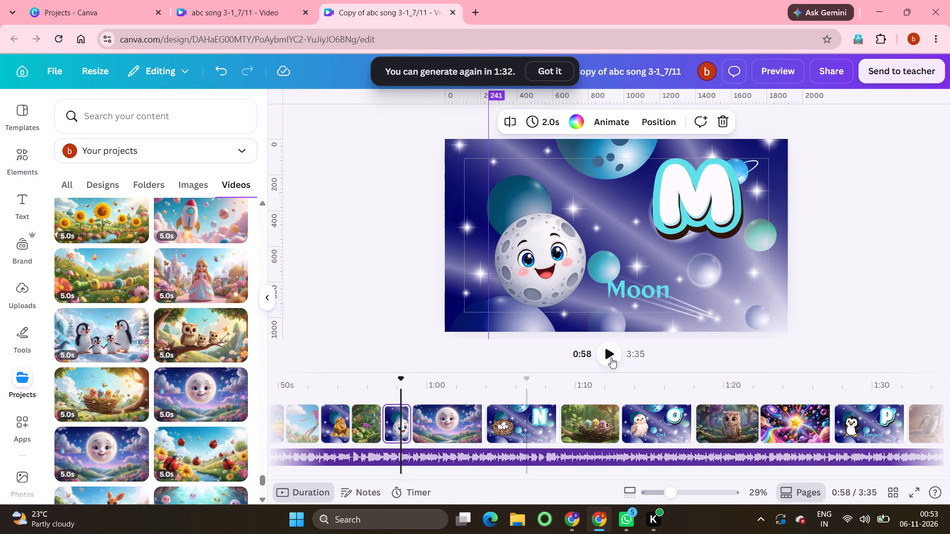
click(616, 352)
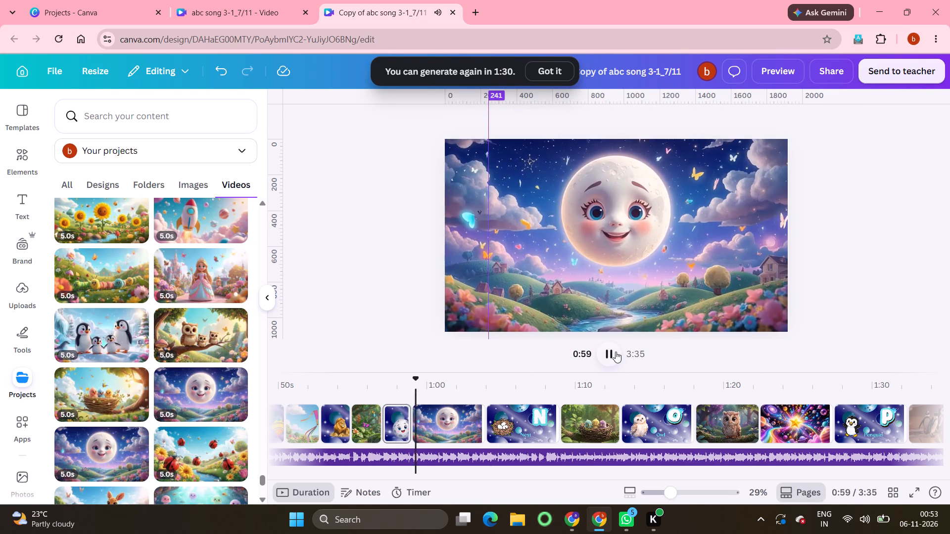
click(616, 352)
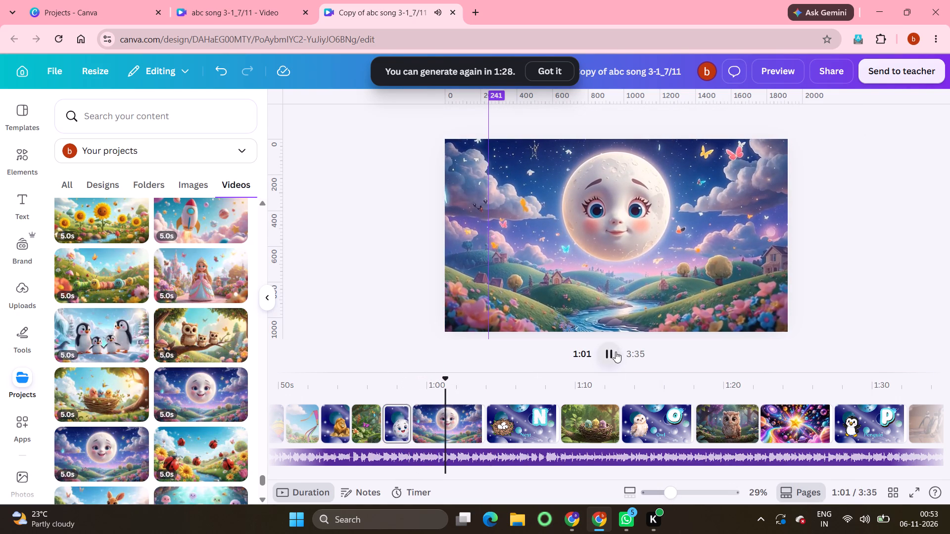
drag(475, 426, 461, 424)
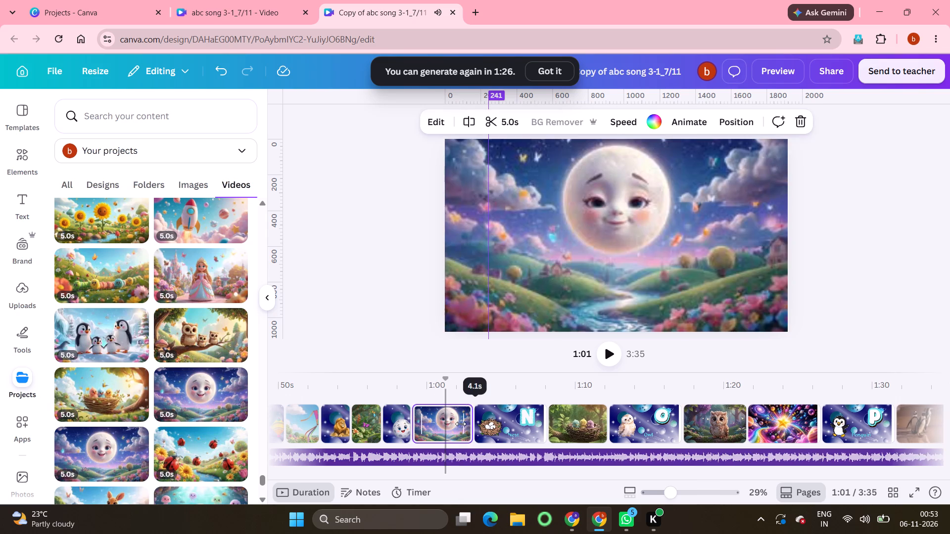
drag(461, 424, 435, 418)
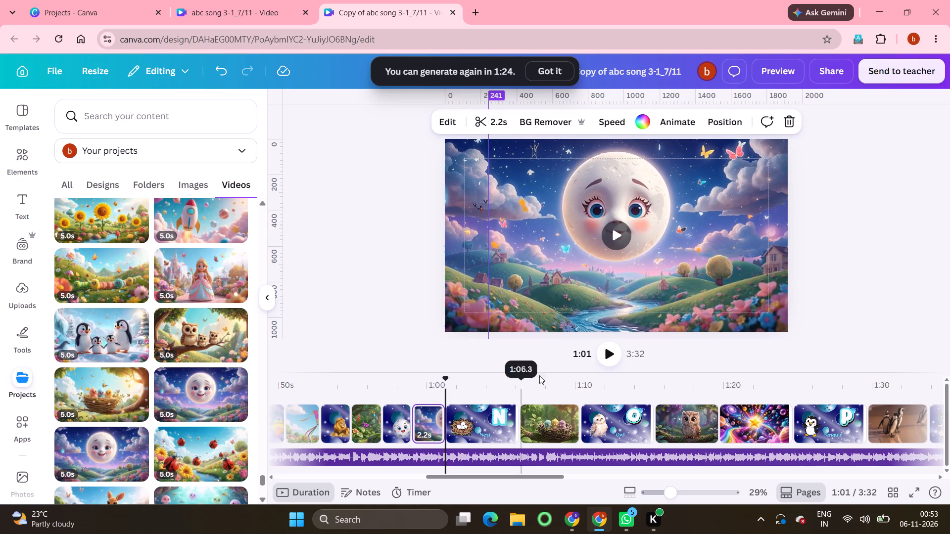
Play the song through the letter N Nest page and shorten that page to 1.7 s.
click(610, 352)
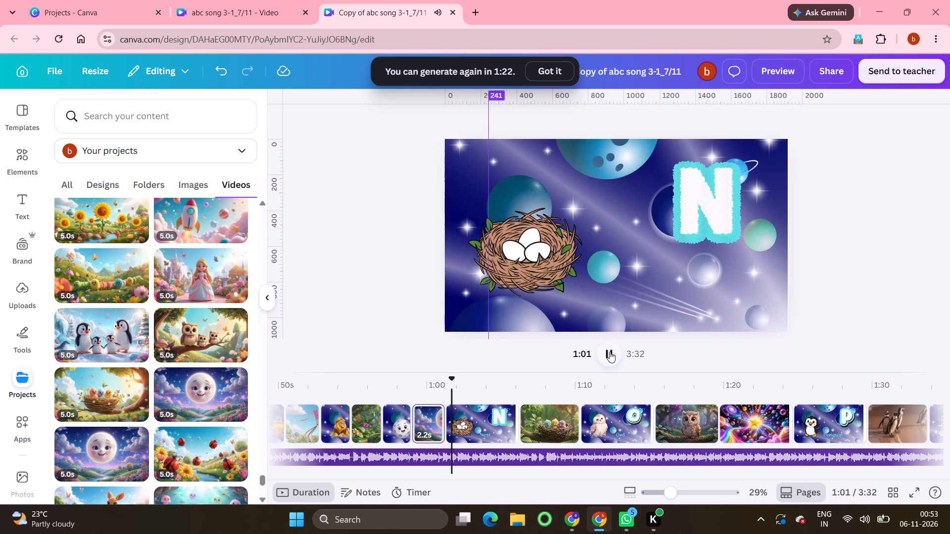
click(610, 352)
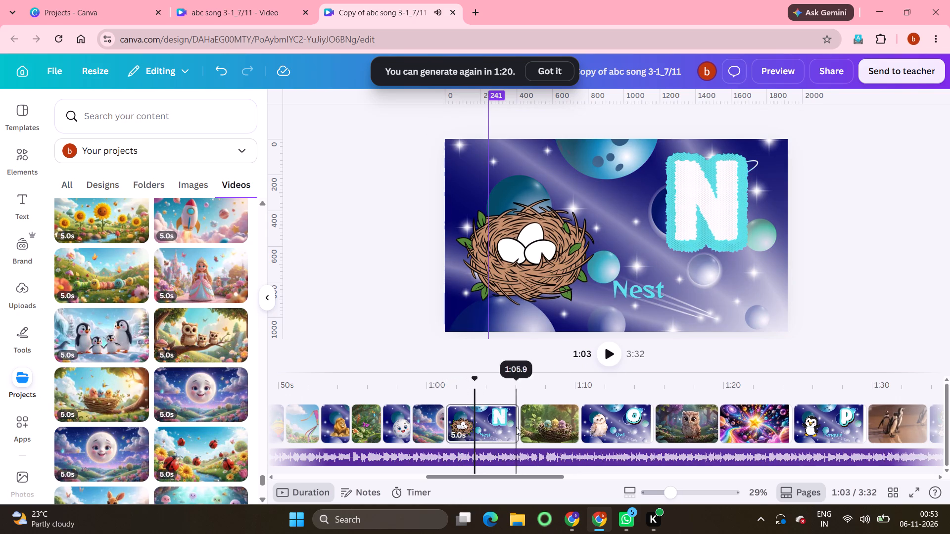
drag(510, 425, 465, 425)
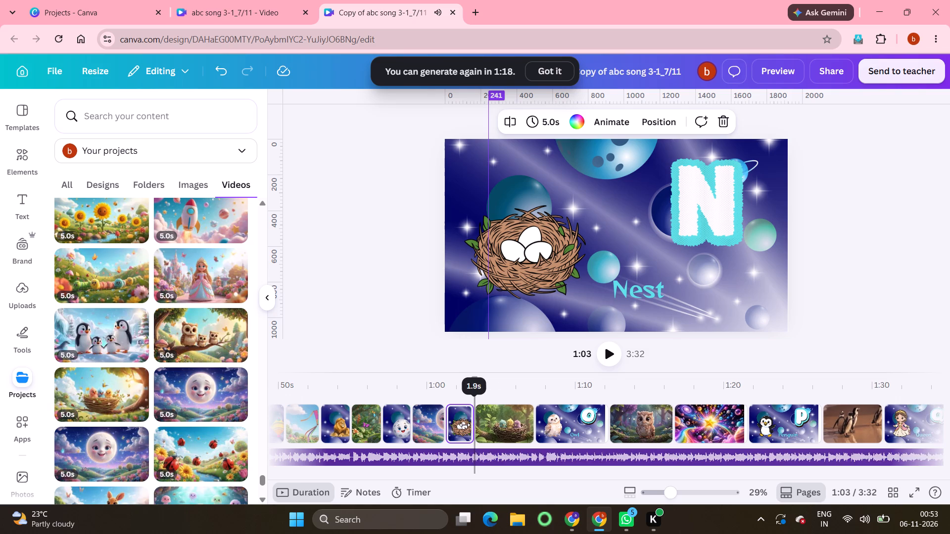
drag(465, 425, 461, 422)
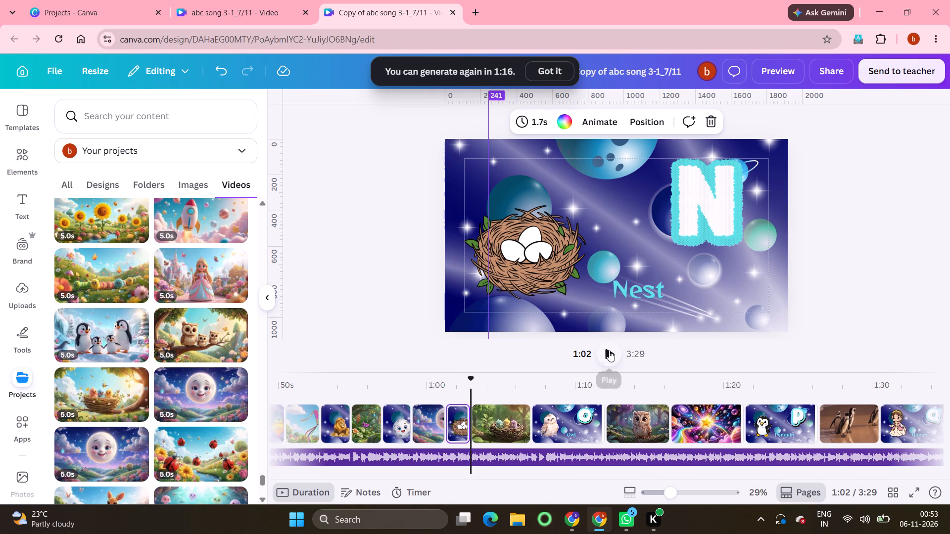
Play the song through the birds-in-a-nest scene and shorten that page to 2.4 s.
click(610, 353)
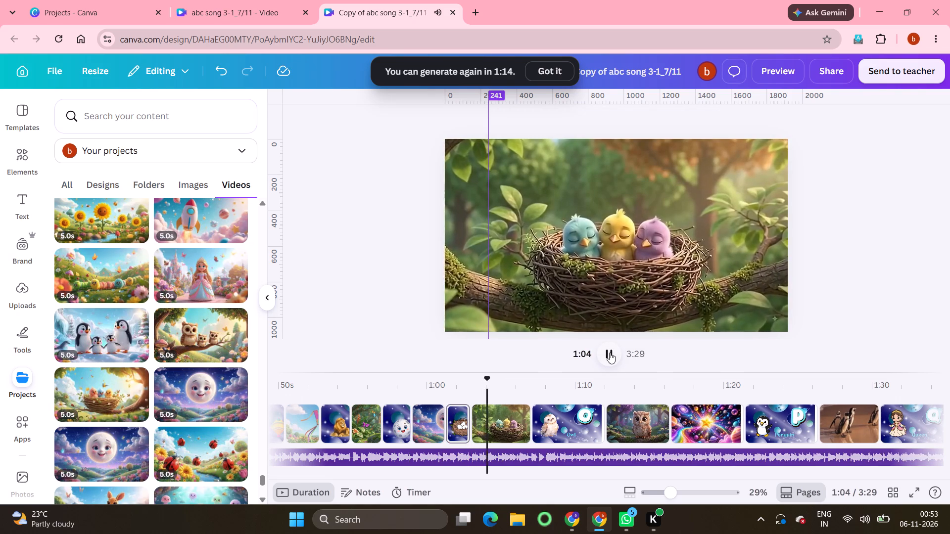
click(610, 353)
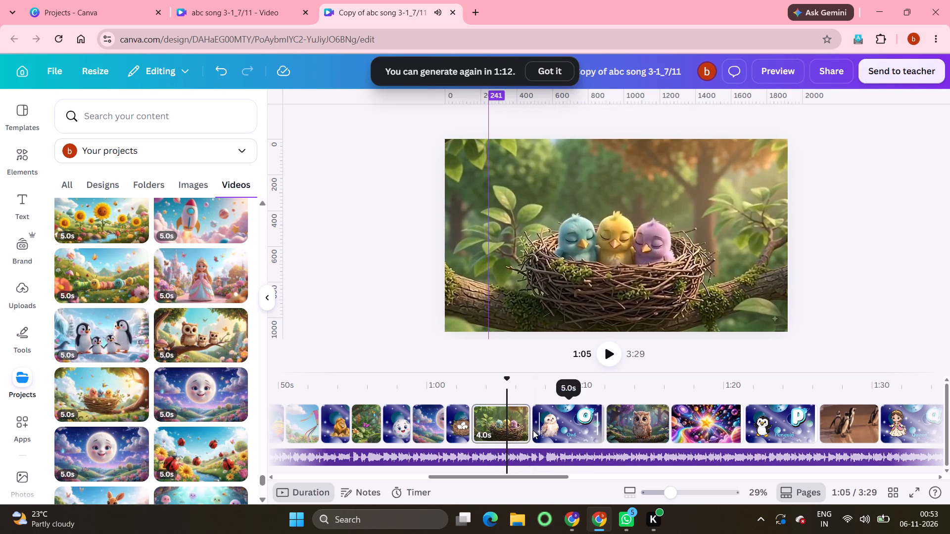
drag(522, 424, 493, 423)
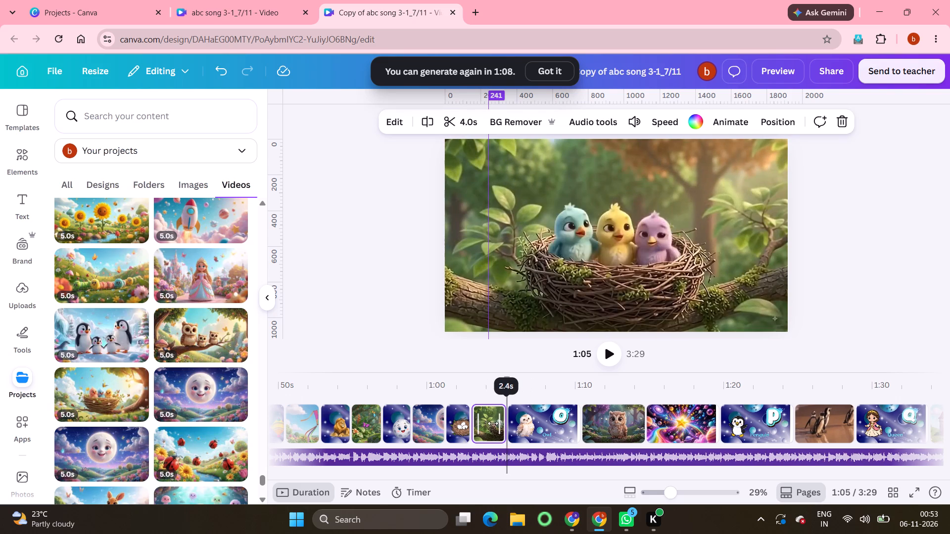
drag(493, 423, 492, 422)
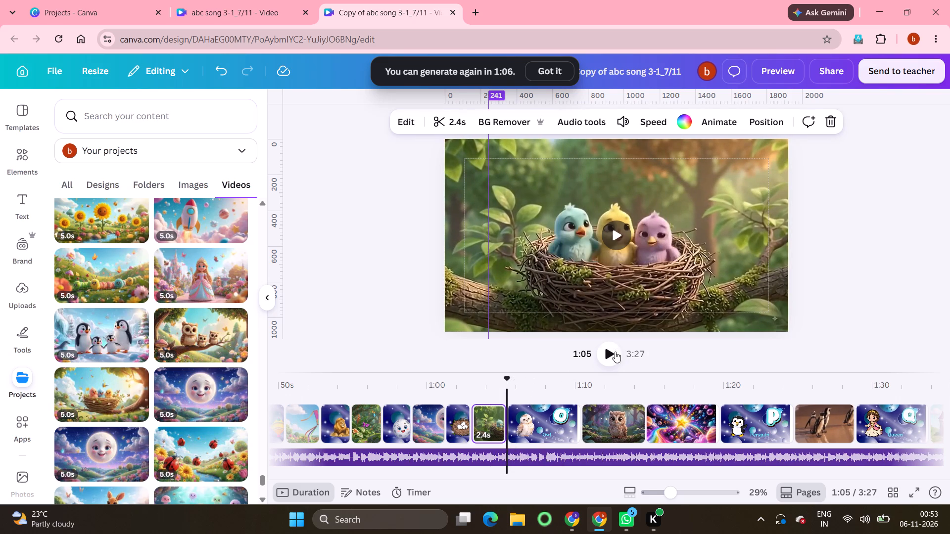
Play the song through the letter O Owl page and shorten that page to 1.6 s.
click(605, 355)
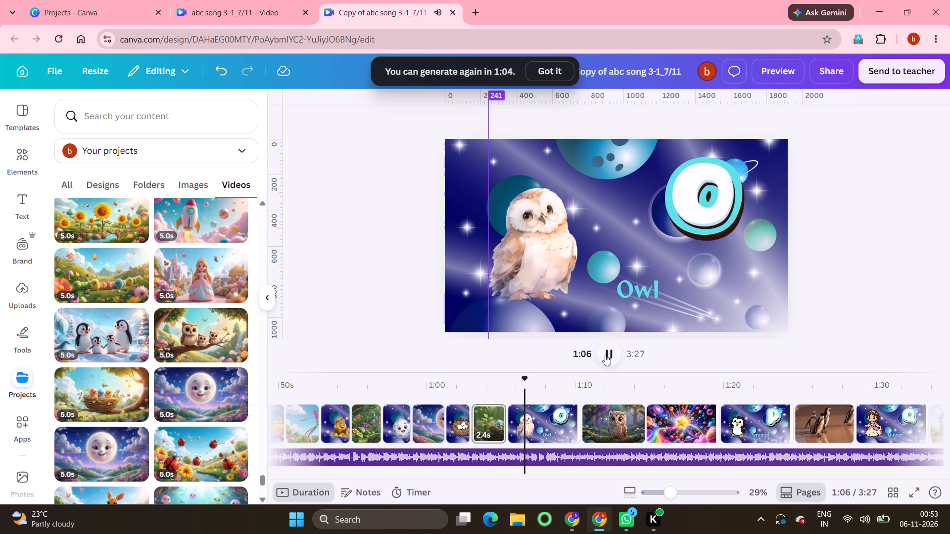
click(605, 355)
drag(570, 427, 519, 423)
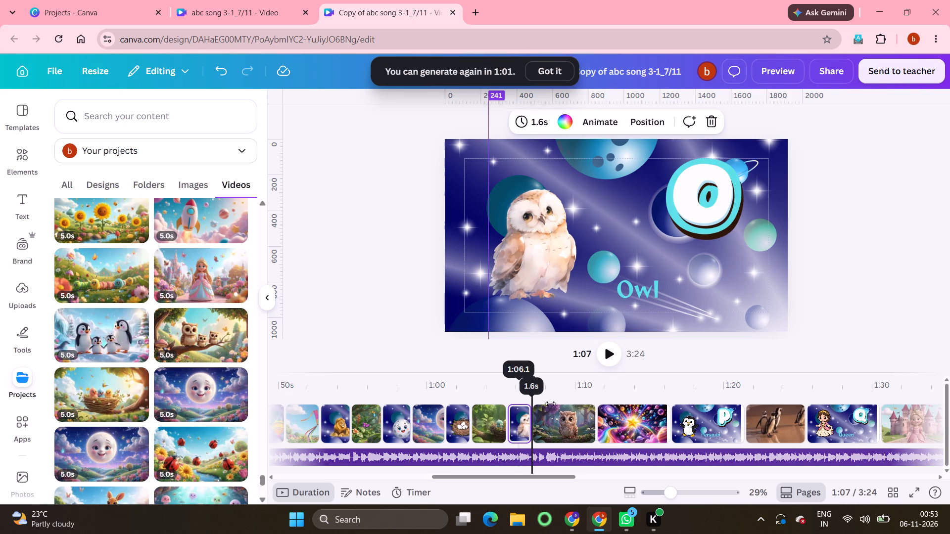
Play the song through the owl-on-a-branch scene and trim its start and end until the page lasts about 1.8 s.
click(609, 356)
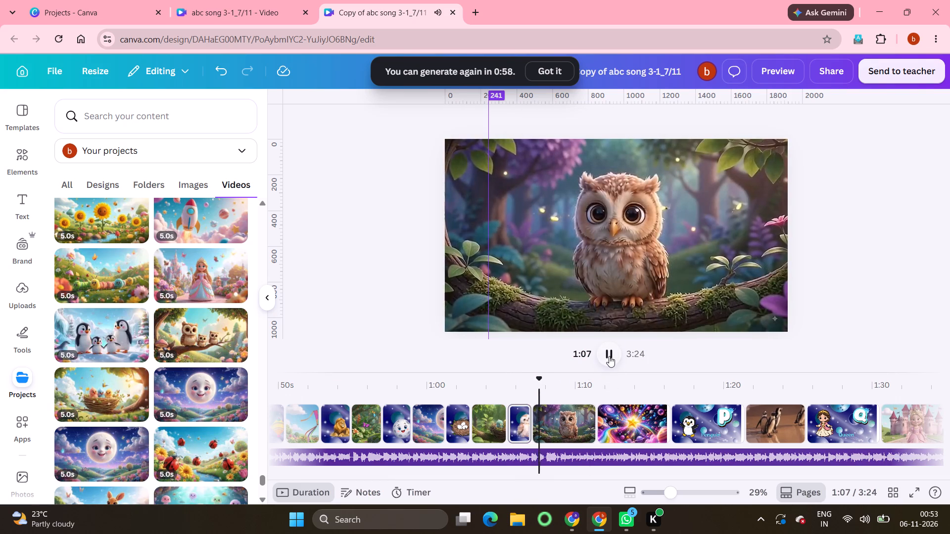
click(609, 356)
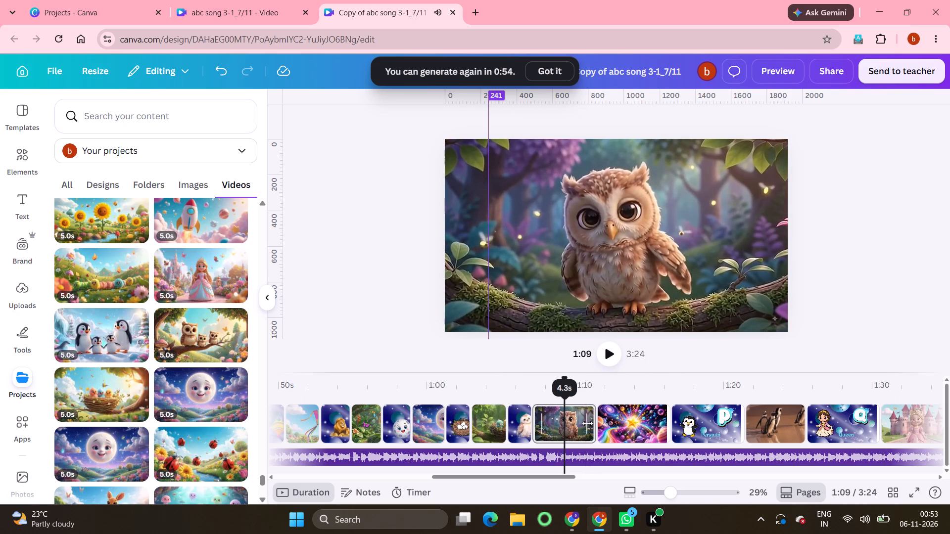
drag(536, 425, 546, 425)
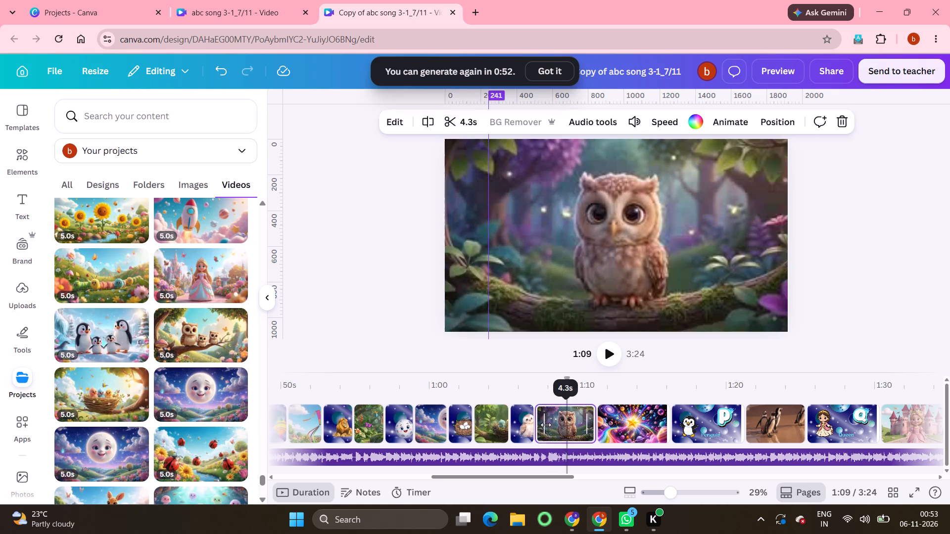
drag(546, 425, 553, 425)
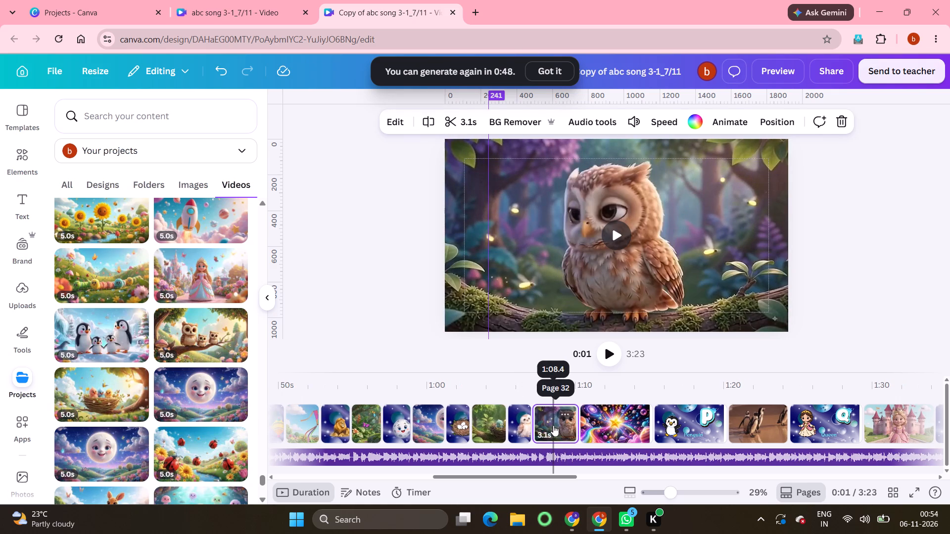
click(613, 352)
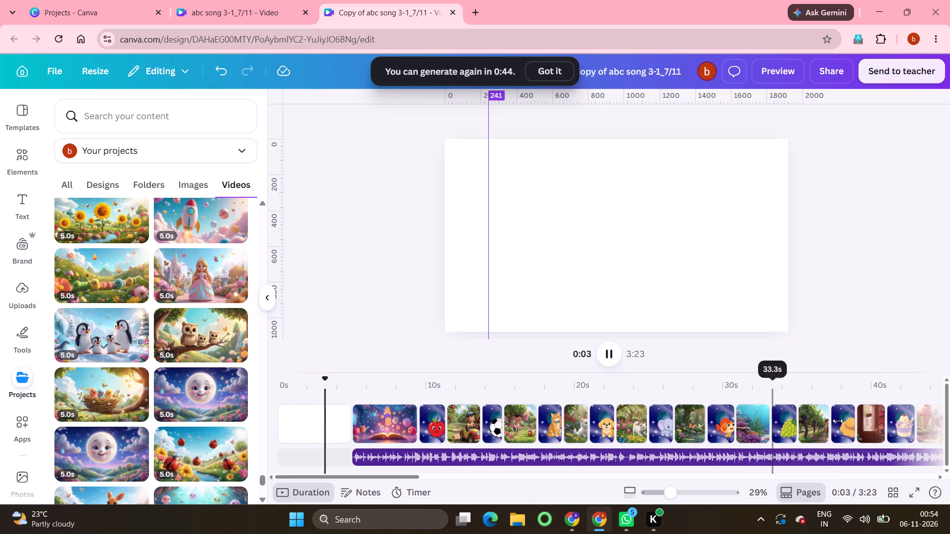
scroll(838, 421, left, 6)
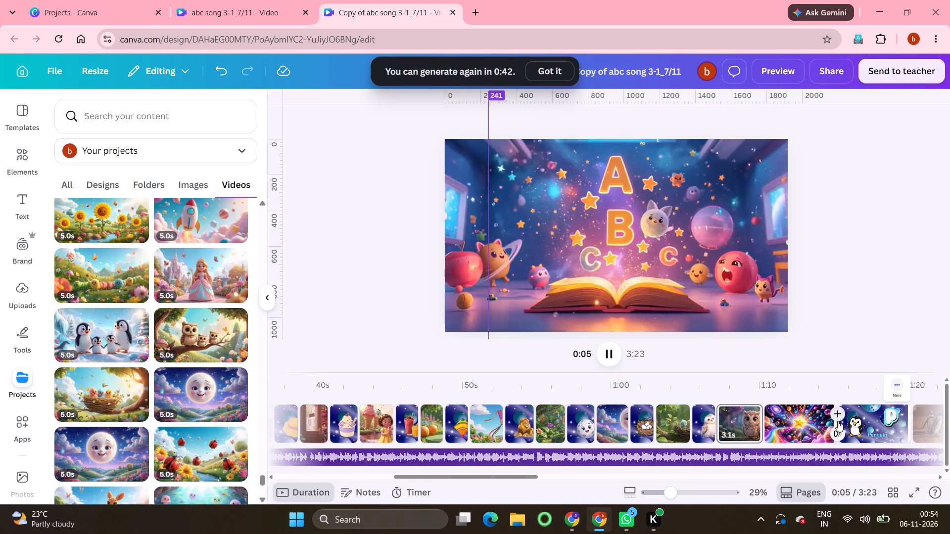
click(696, 428)
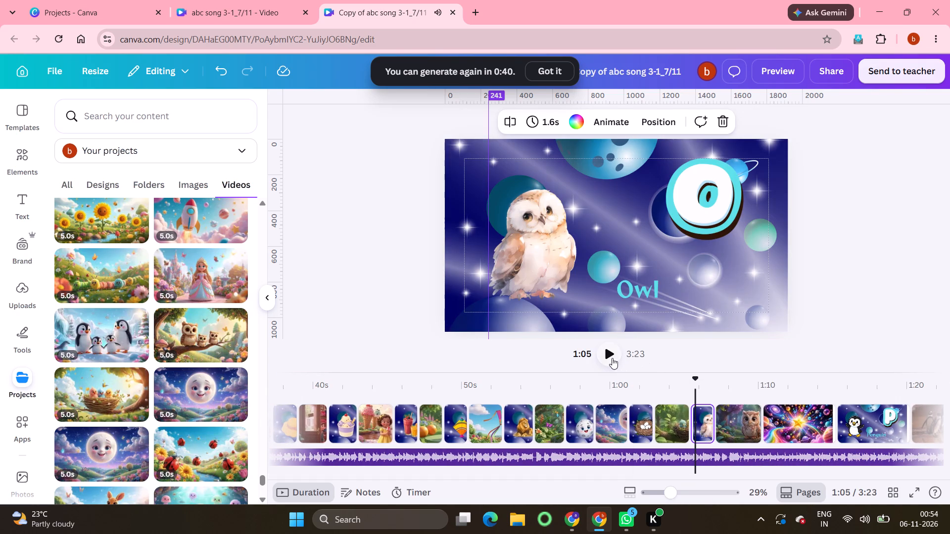
click(612, 358)
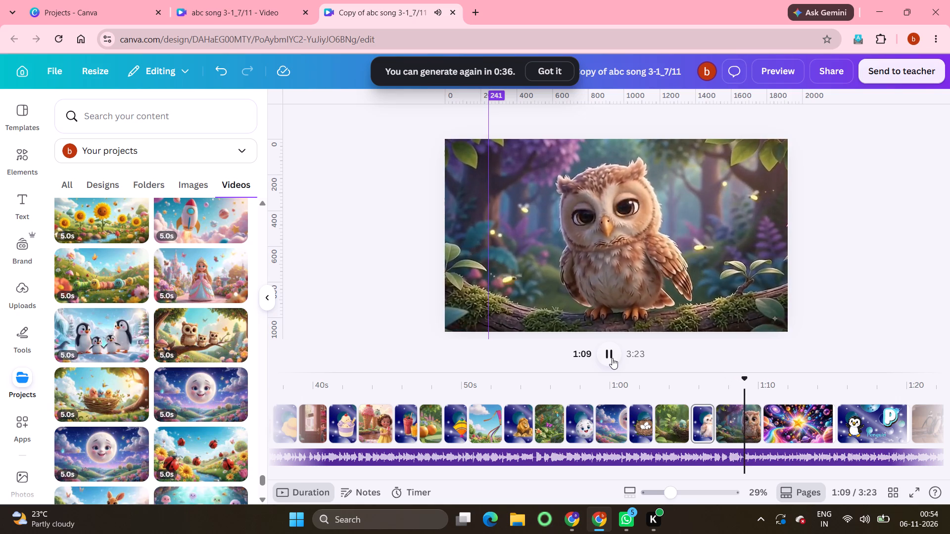
click(612, 358)
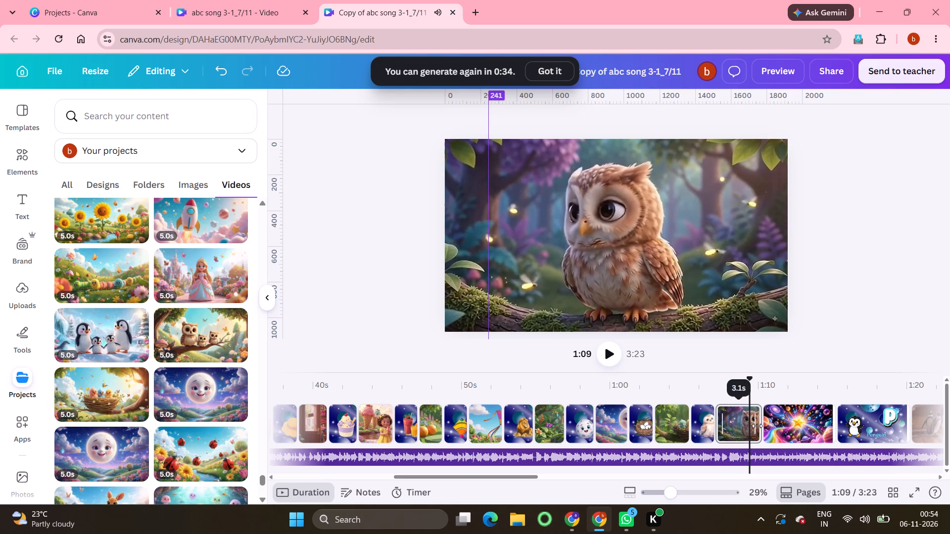
drag(757, 426, 737, 426)
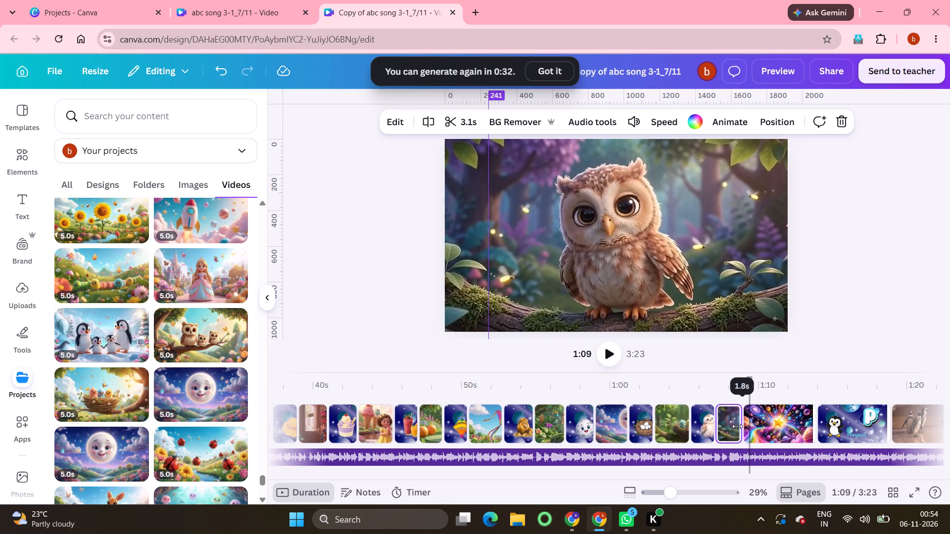
drag(737, 426, 737, 426)
Play the song through the bursting golden star scene and shorten that page to 3.9 s.
click(606, 355)
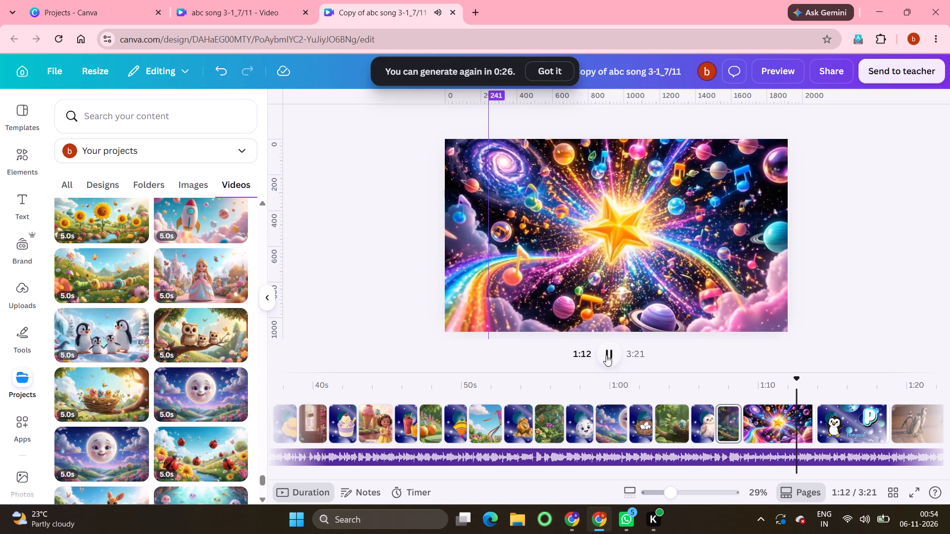
click(606, 355)
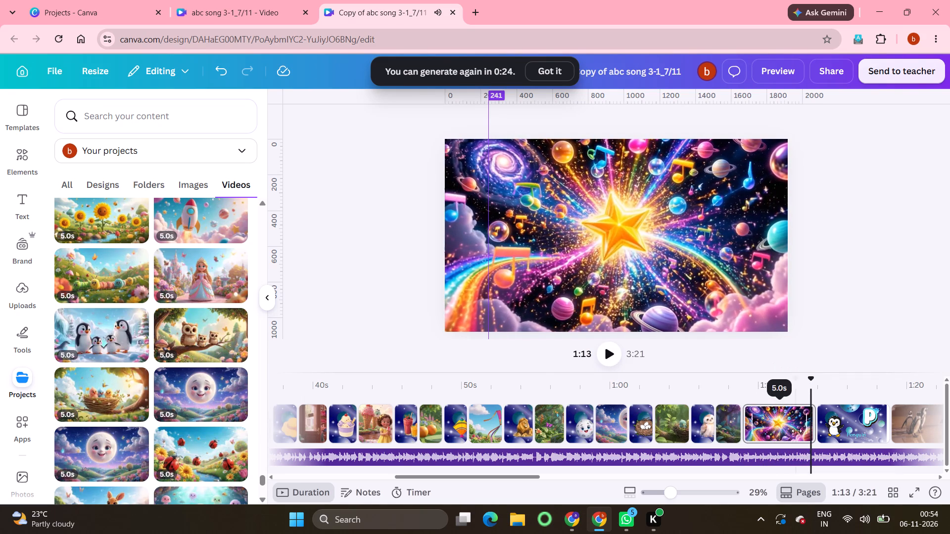
drag(799, 428, 788, 425)
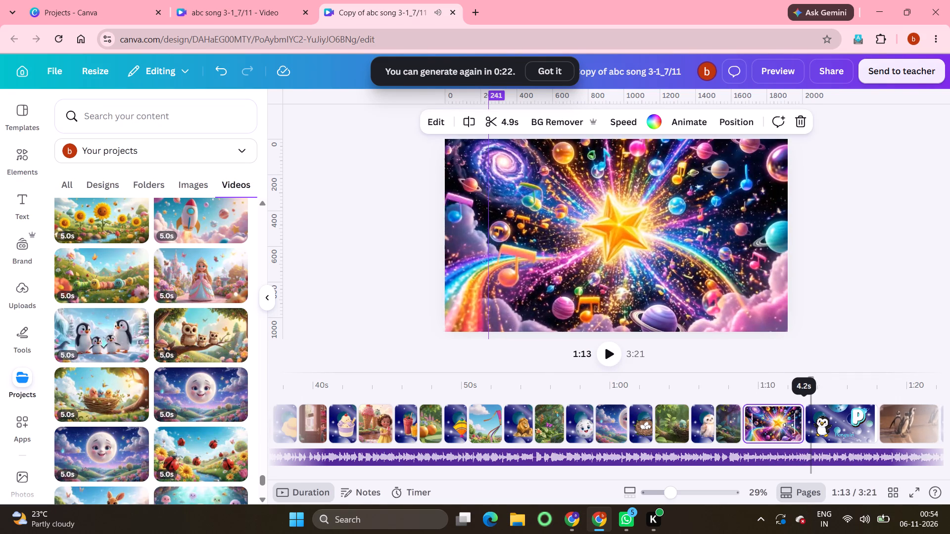
drag(788, 425, 790, 425)
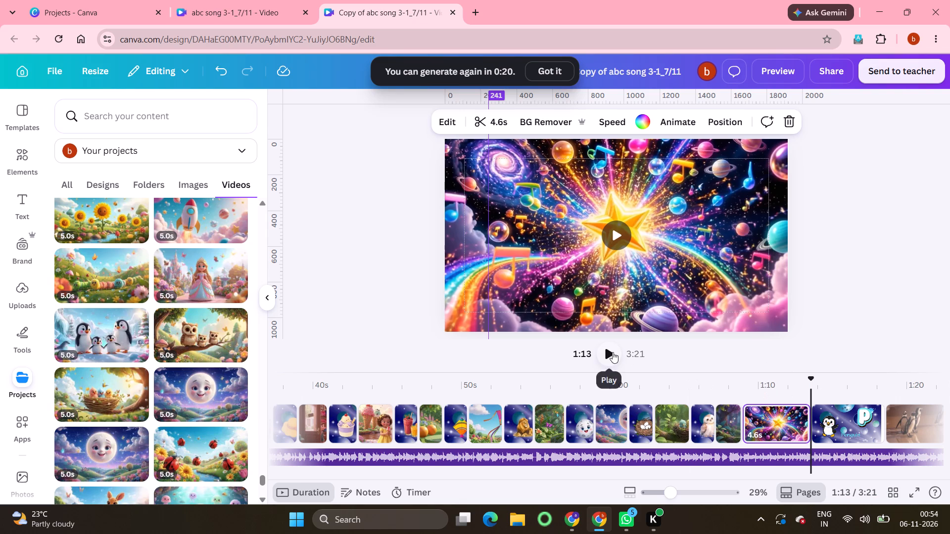
click(613, 352)
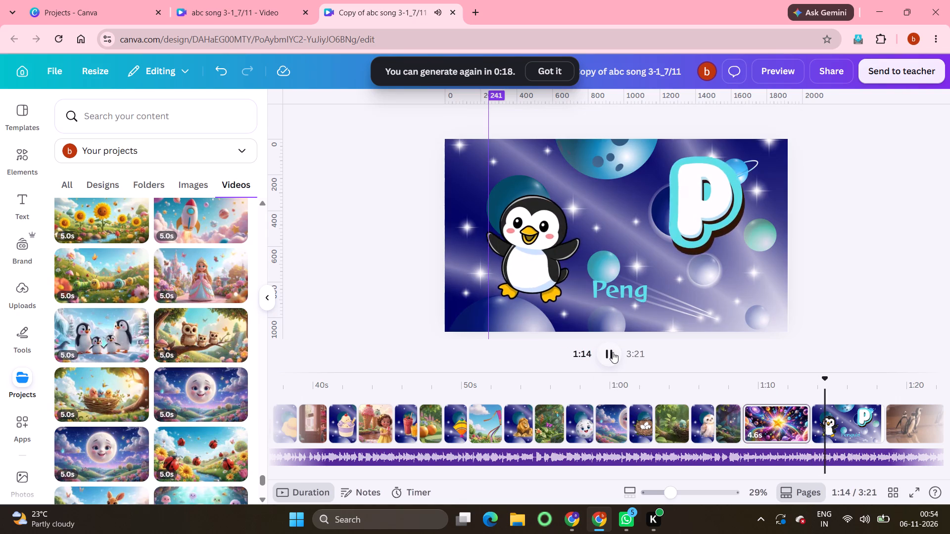
click(613, 352)
drag(799, 427, 790, 424)
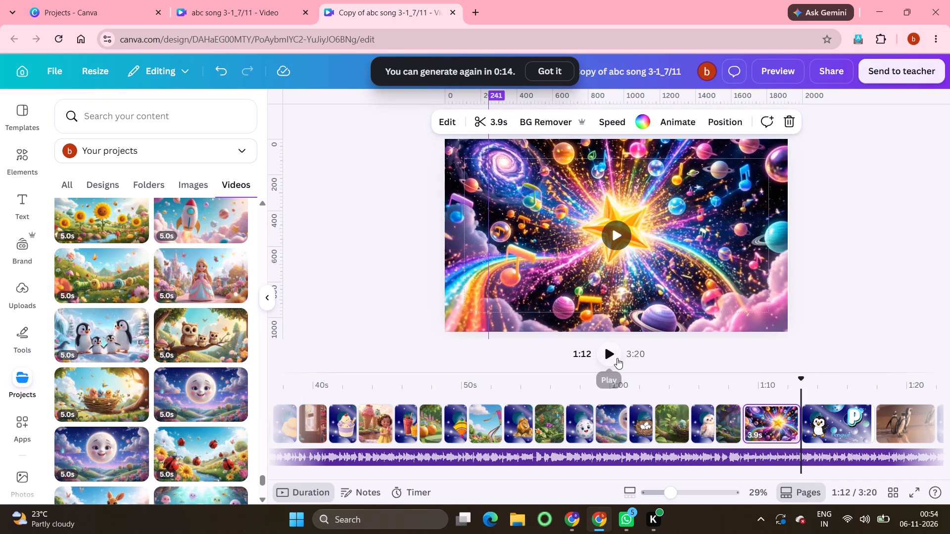
Play the song through the letter P Penguin page and shorten that page to 2.0 s.
click(617, 358)
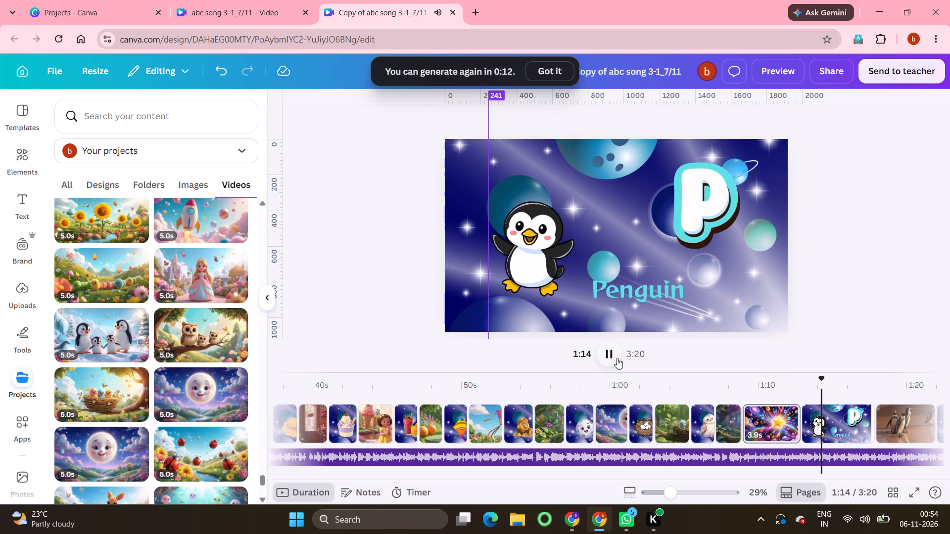
click(617, 358)
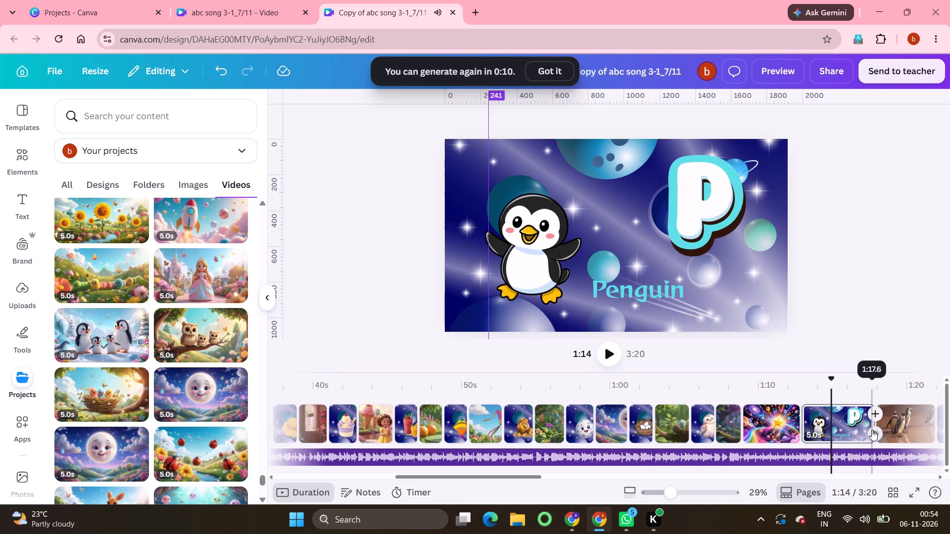
drag(863, 425, 847, 427)
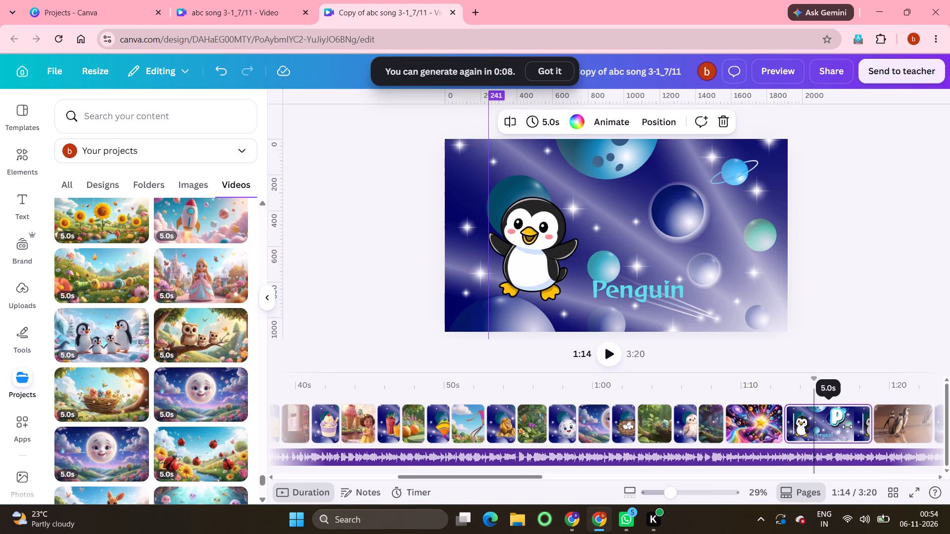
drag(847, 427, 768, 430)
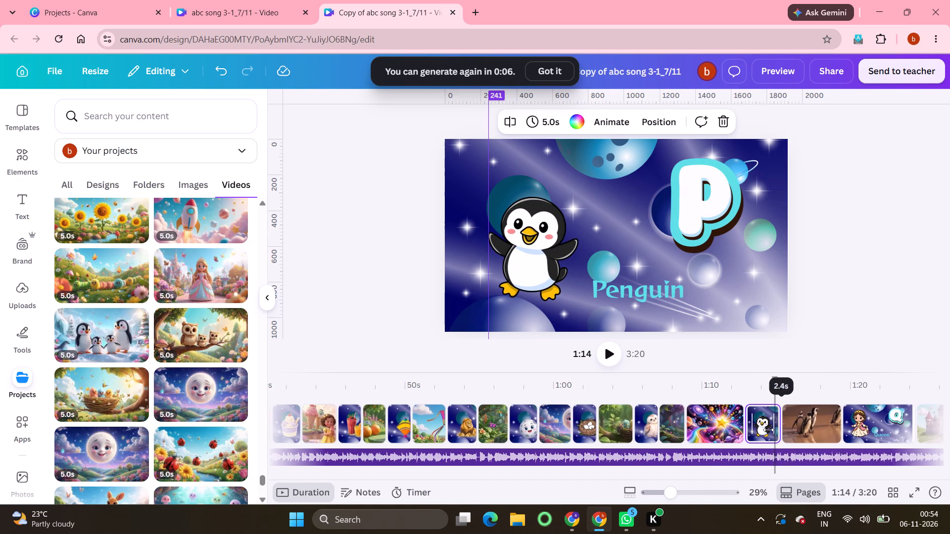
drag(768, 430, 763, 431)
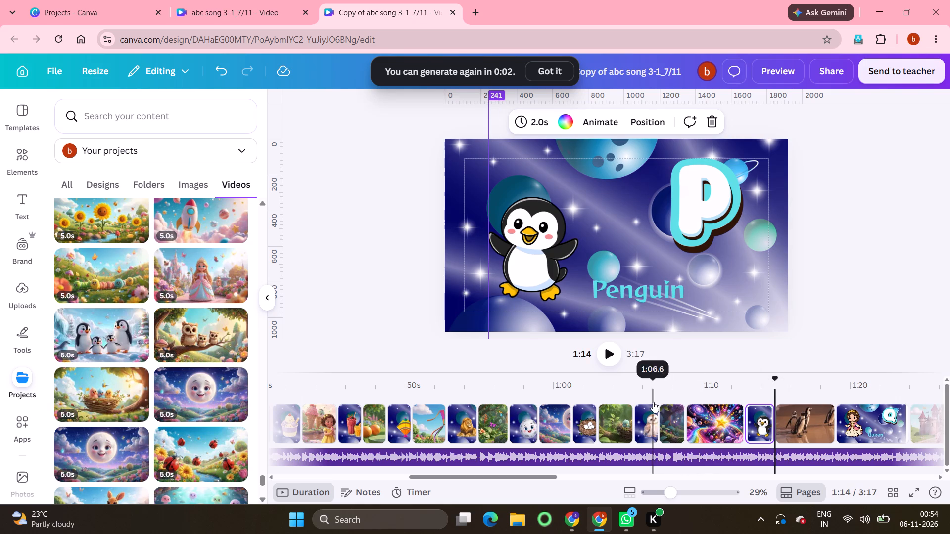
Play the song through the penguins-on-the-beach scene and shorten that page to 2.0 s.
click(608, 356)
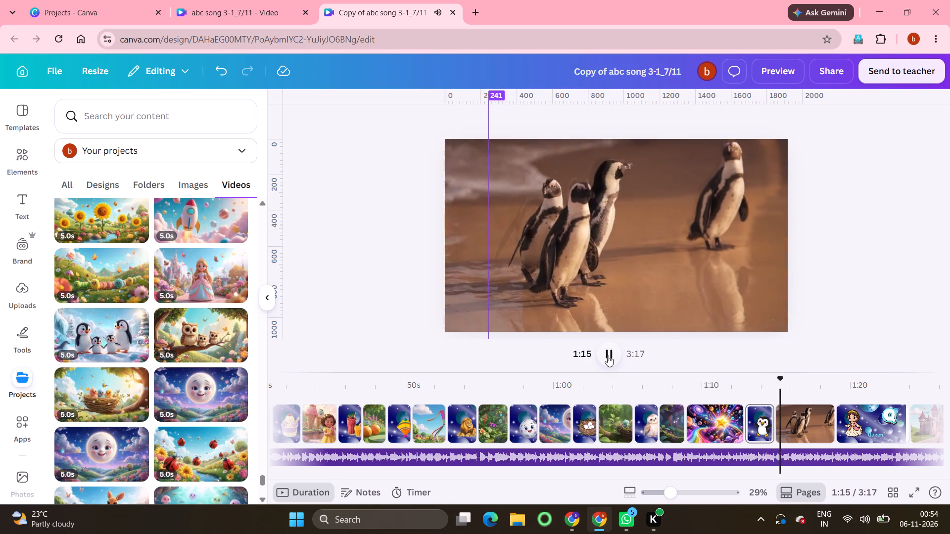
click(608, 356)
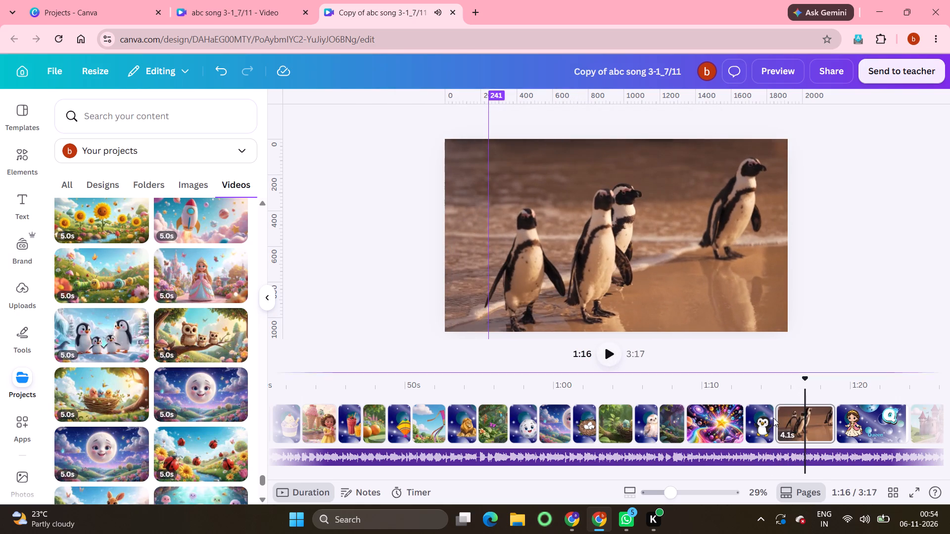
drag(828, 426, 813, 425)
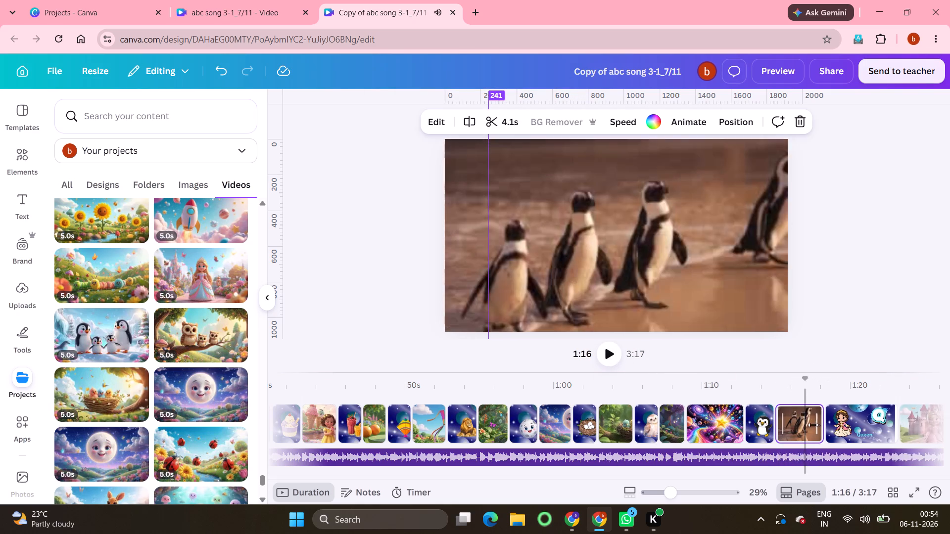
drag(813, 425, 796, 425)
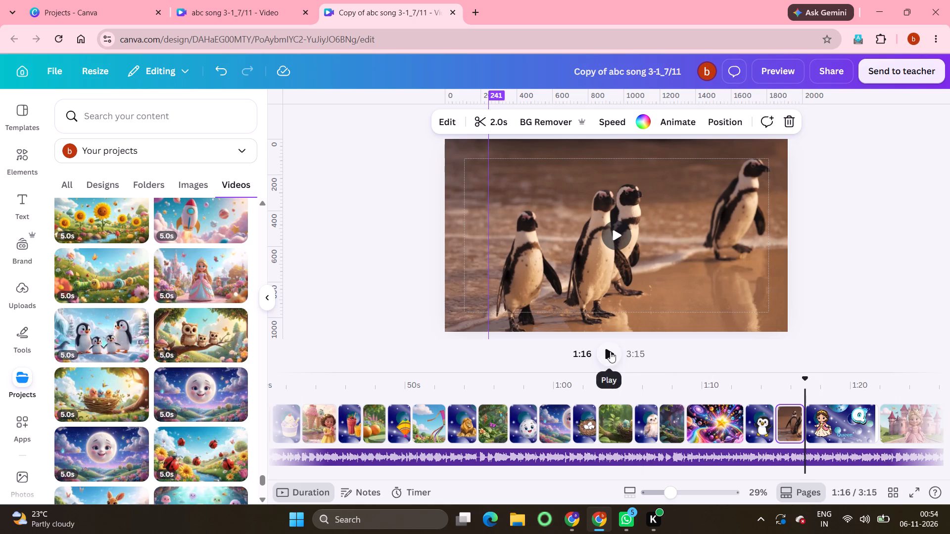
Play the song through the letter Q Queen page and shorten the end of that page to fit the audio.
click(610, 352)
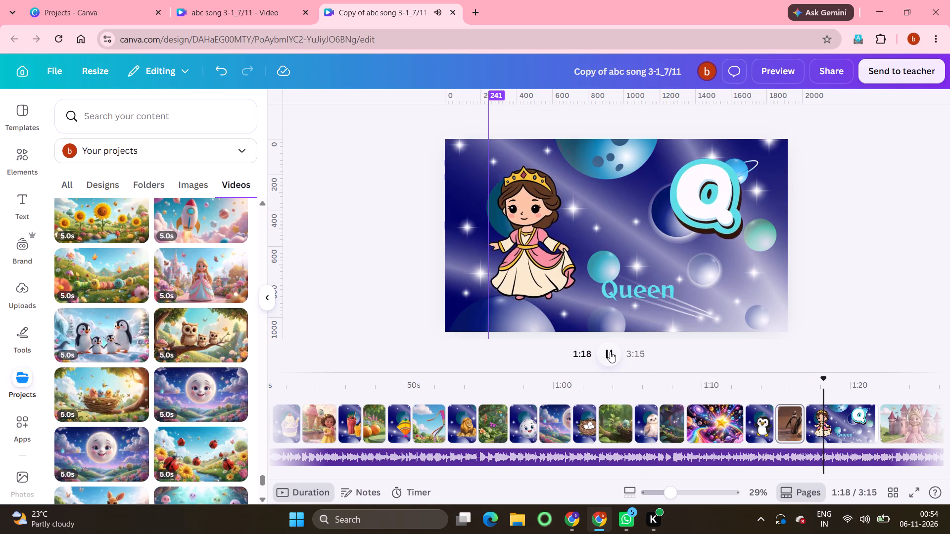
click(610, 352)
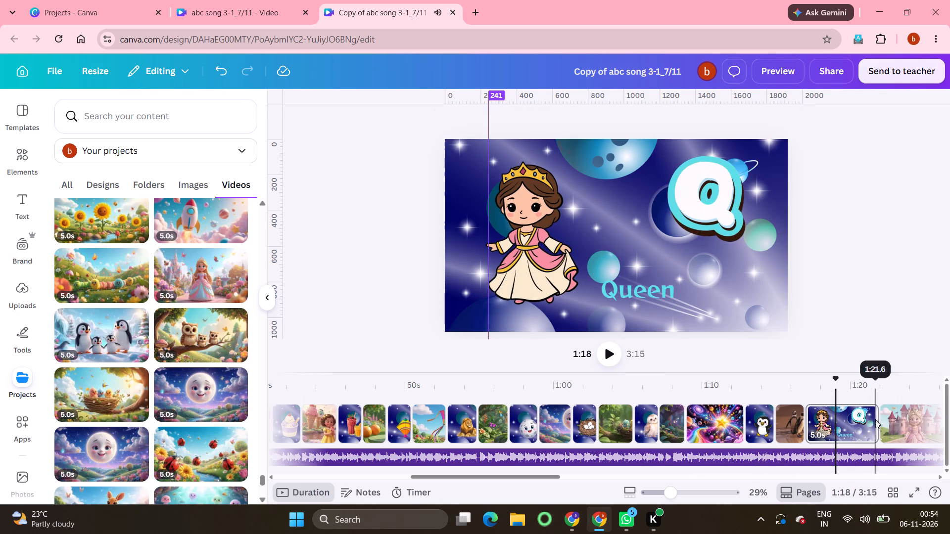
drag(866, 431, 818, 432)
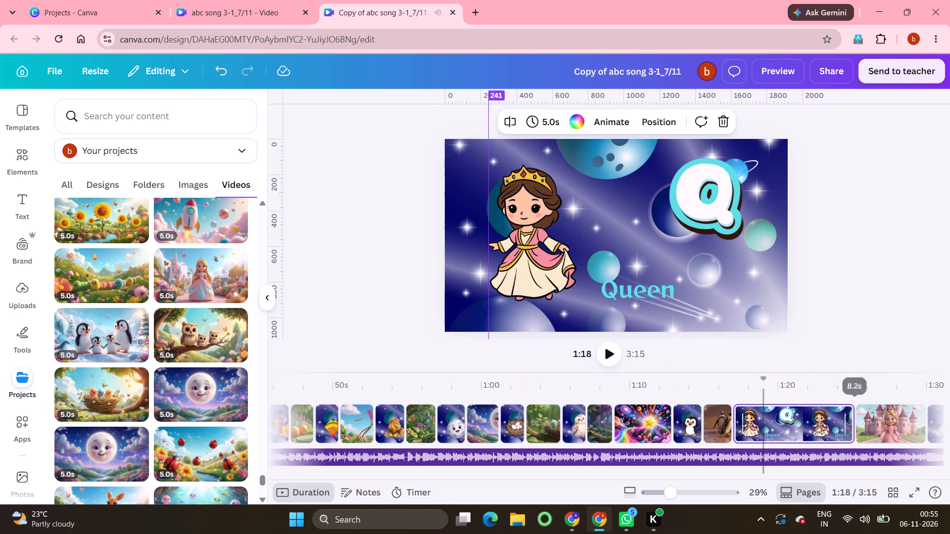
drag(818, 432, 739, 426)
Play the song through the crowned princess castle scene and trim its start and end so the page lasts 2.6 s.
click(614, 355)
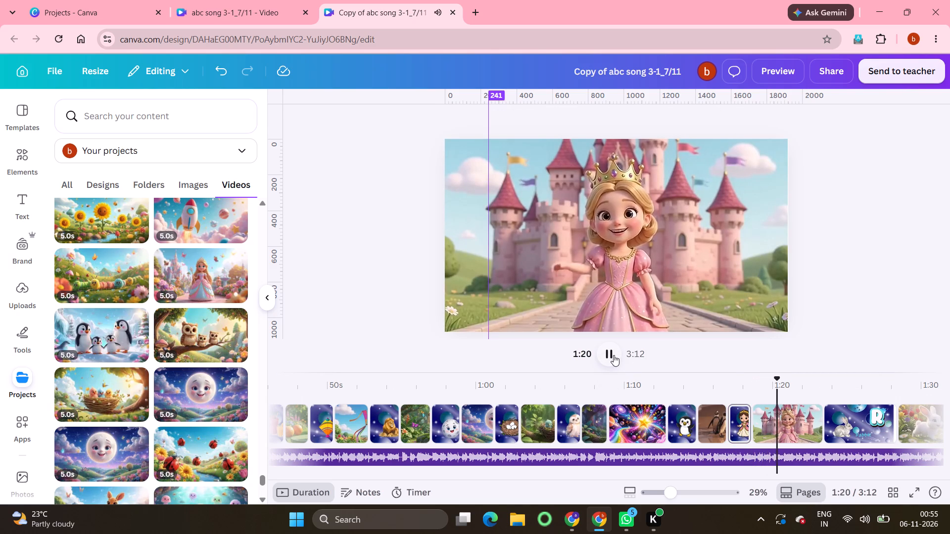
click(614, 355)
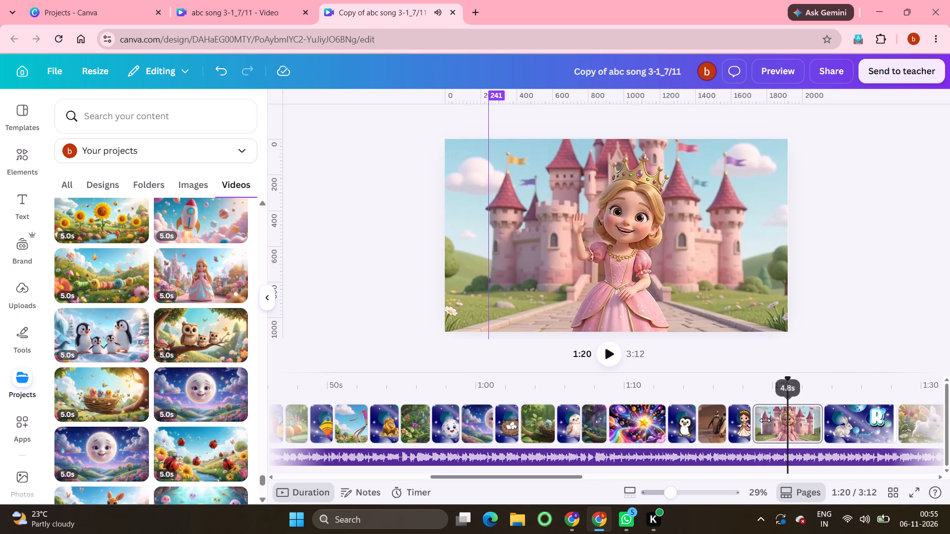
drag(762, 423, 773, 423)
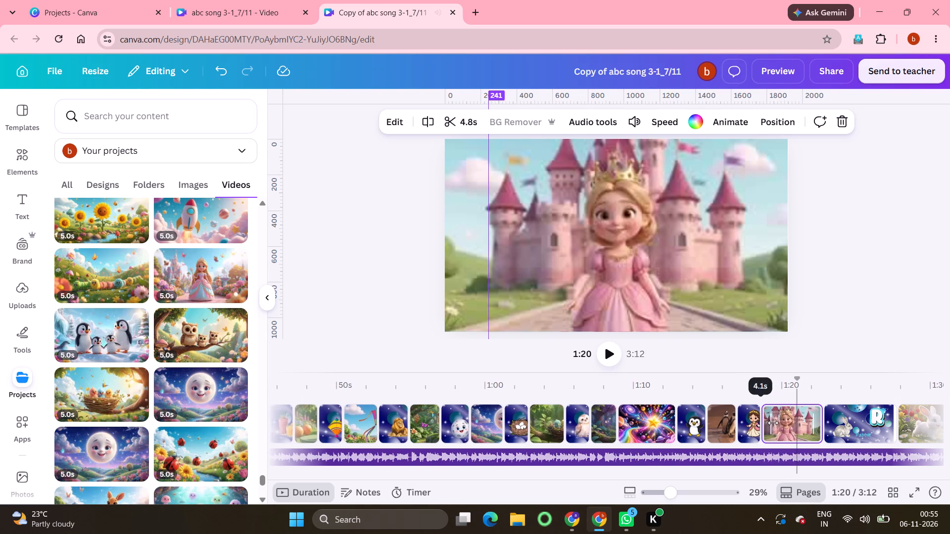
drag(773, 423, 779, 423)
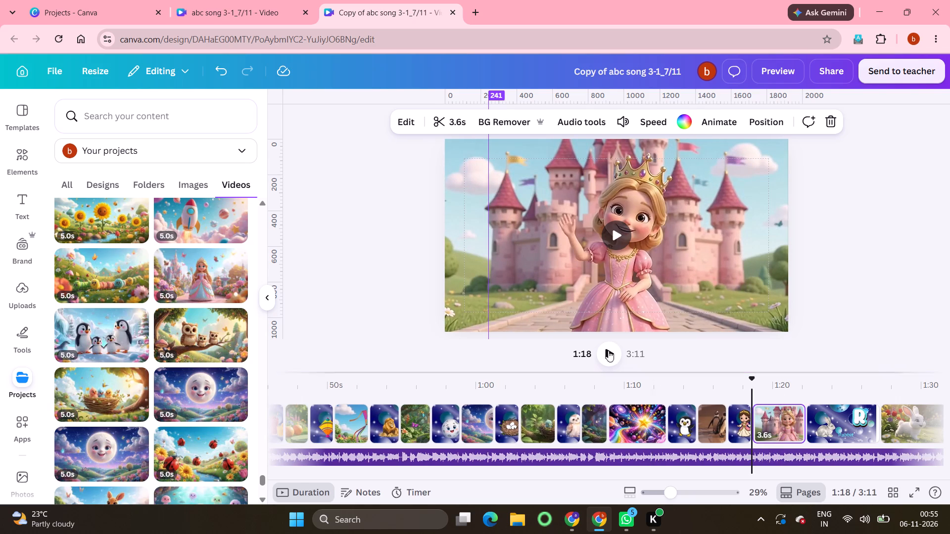
click(608, 349)
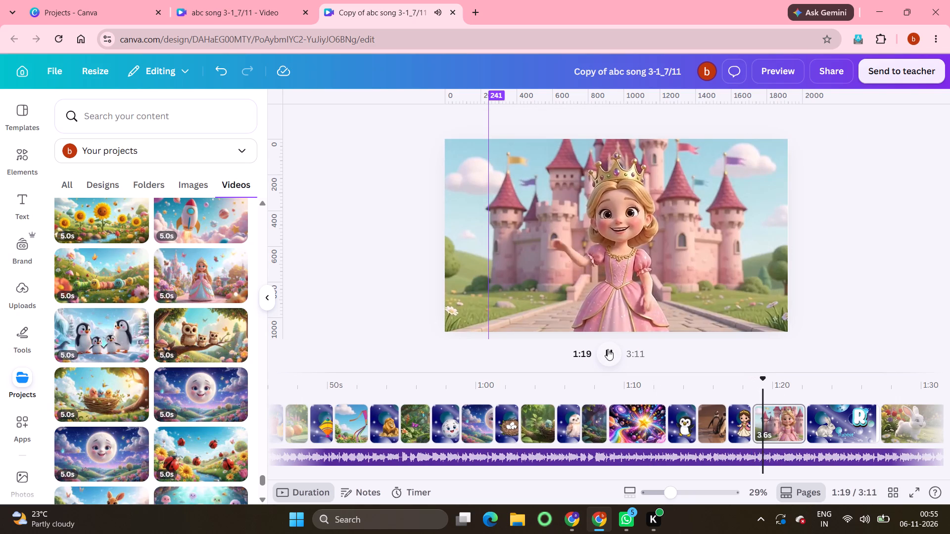
click(608, 349)
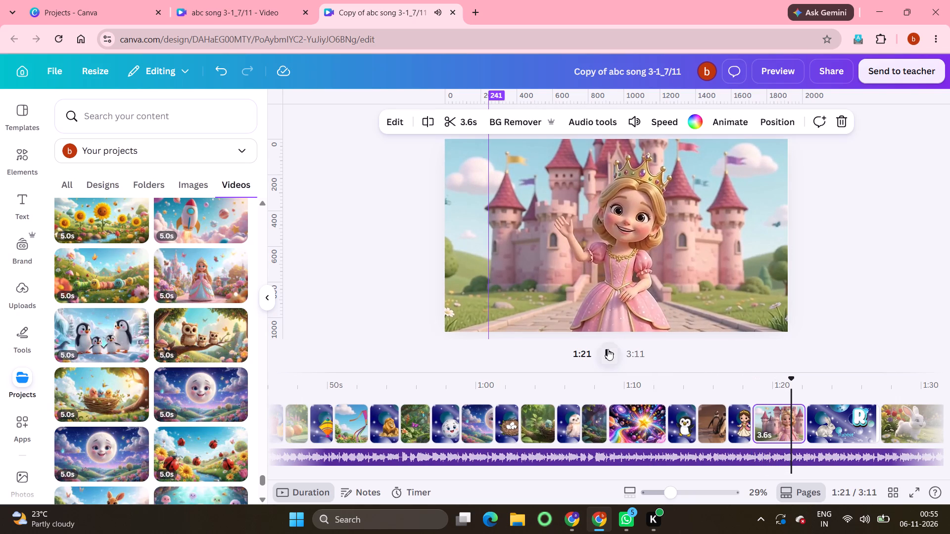
drag(799, 421, 783, 421)
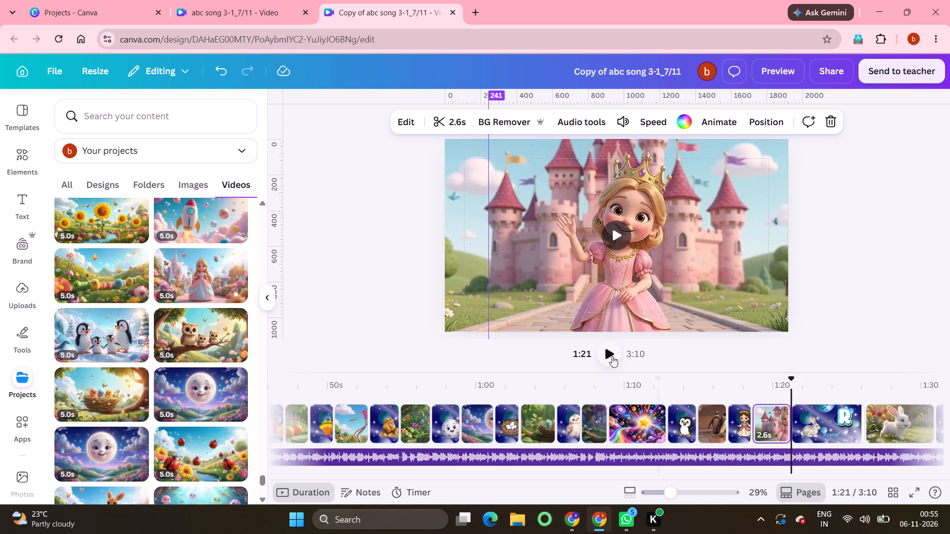
Play the song through the letter R Rabbit page and shorten that page to 1.6 s.
click(610, 355)
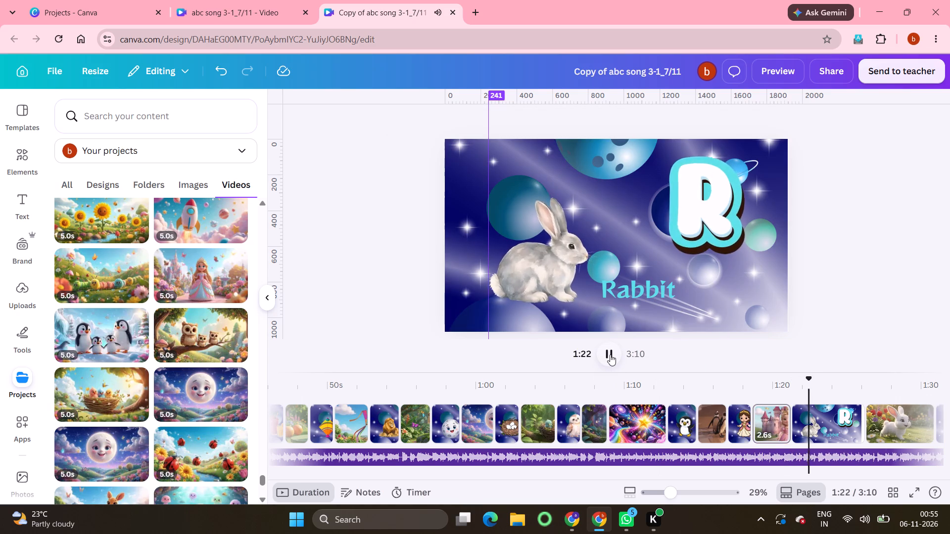
click(610, 355)
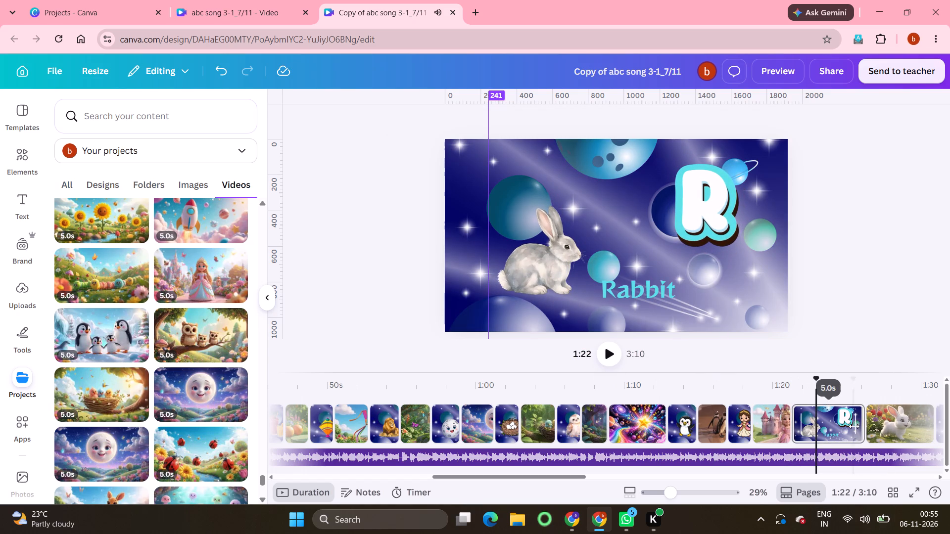
drag(856, 427, 781, 419)
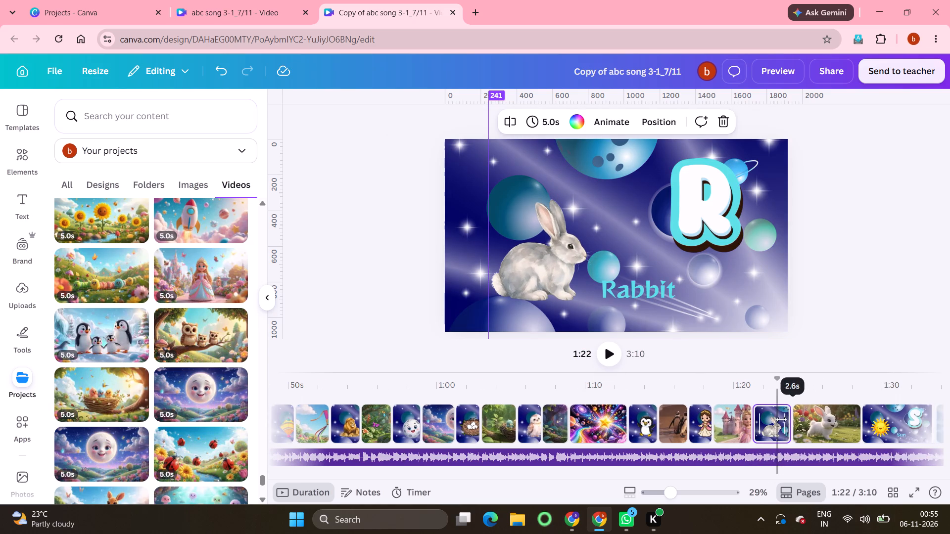
drag(781, 419, 771, 415)
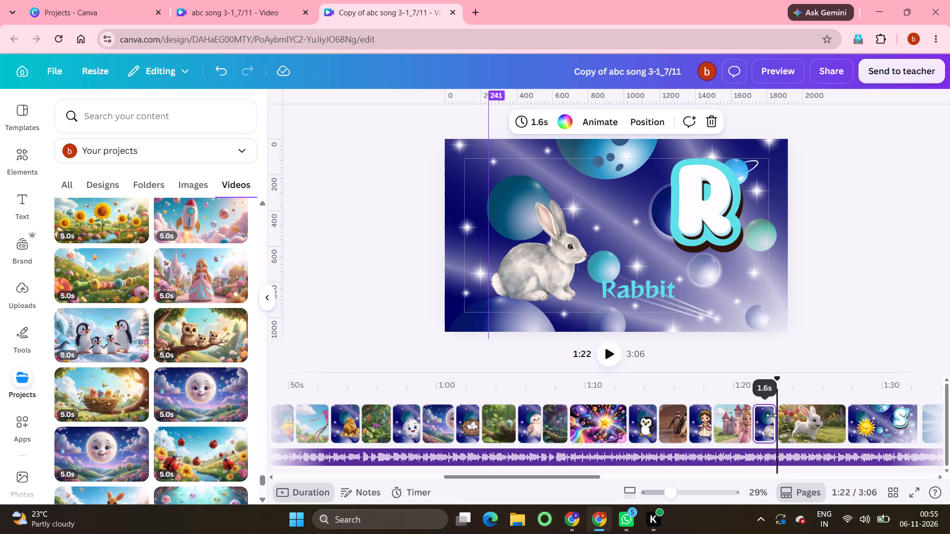
Play the song through the white rabbit garden scene and shorten that page to 2.1 s.
click(607, 348)
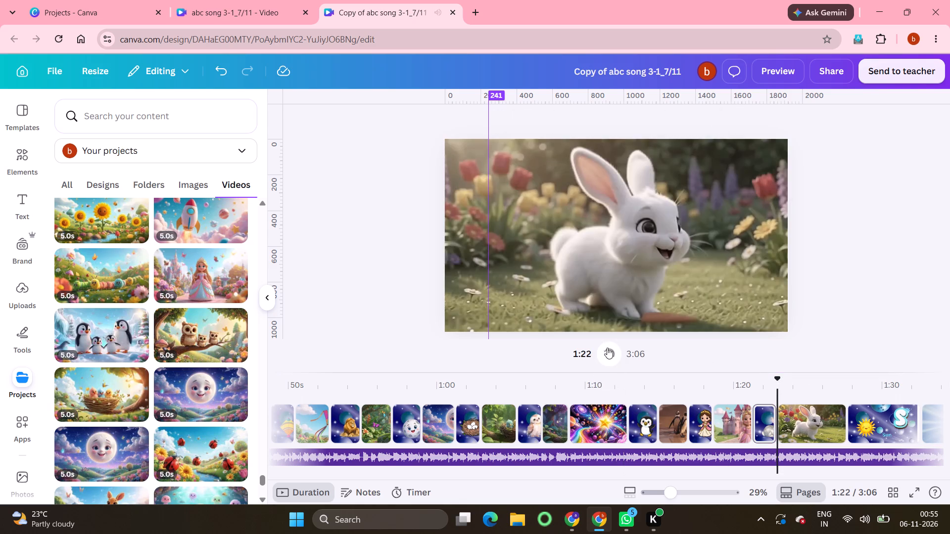
click(607, 348)
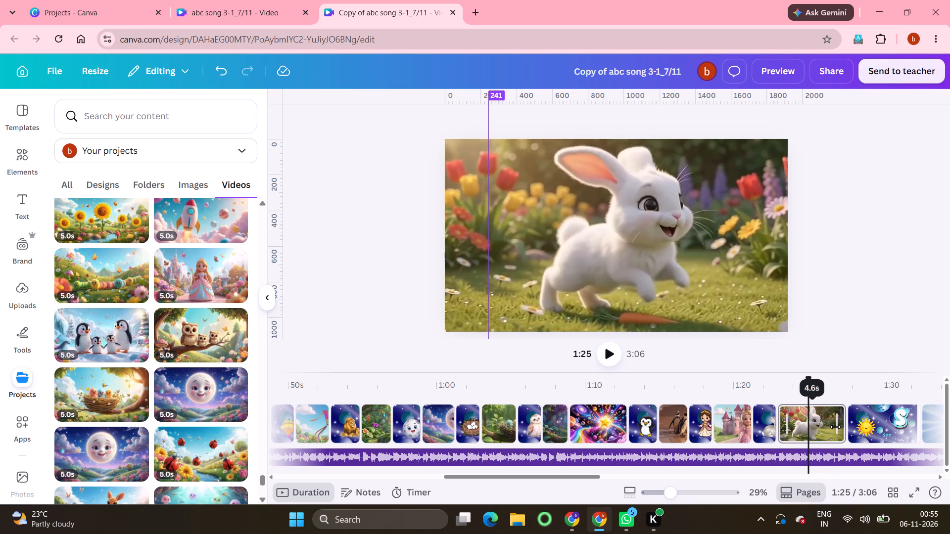
drag(841, 426, 794, 421)
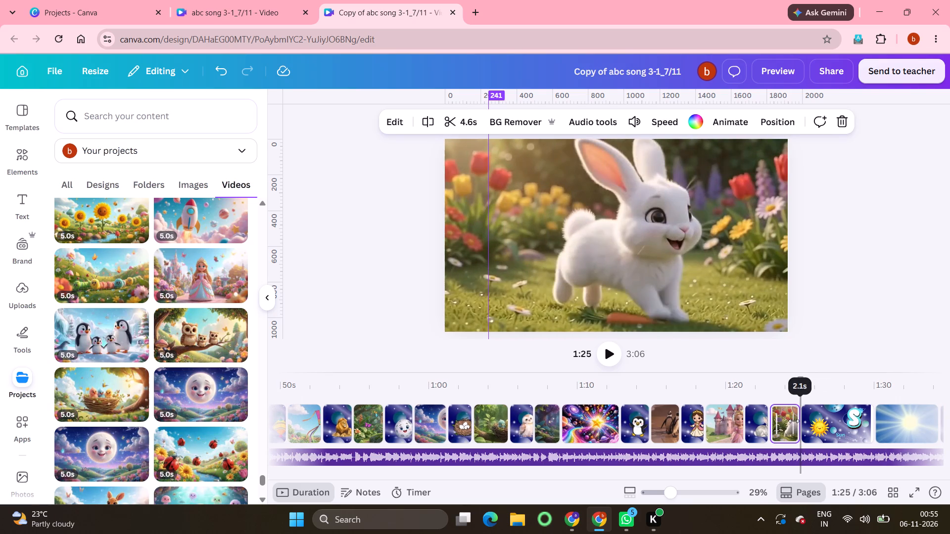
drag(794, 421, 791, 420)
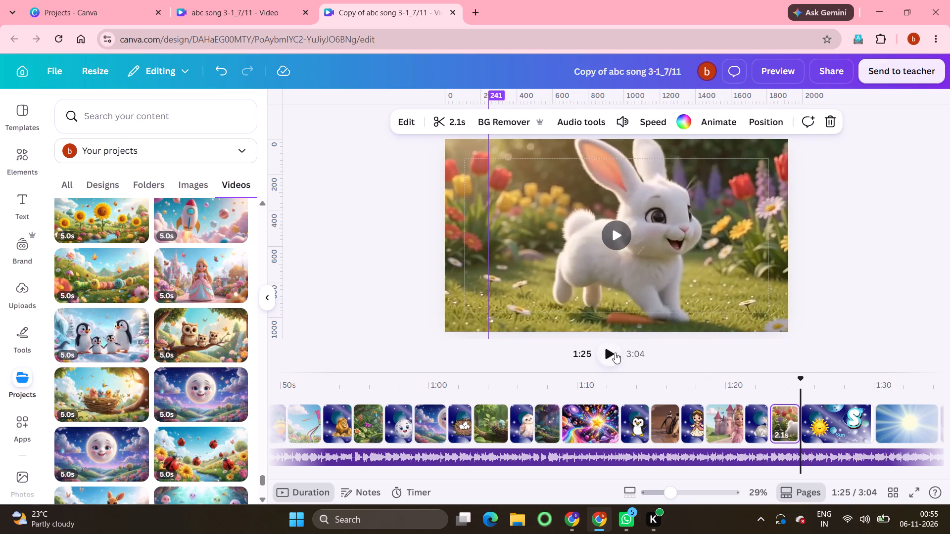
Play the song through the letter S Sun page and shorten that page to 1.7 s.
click(614, 353)
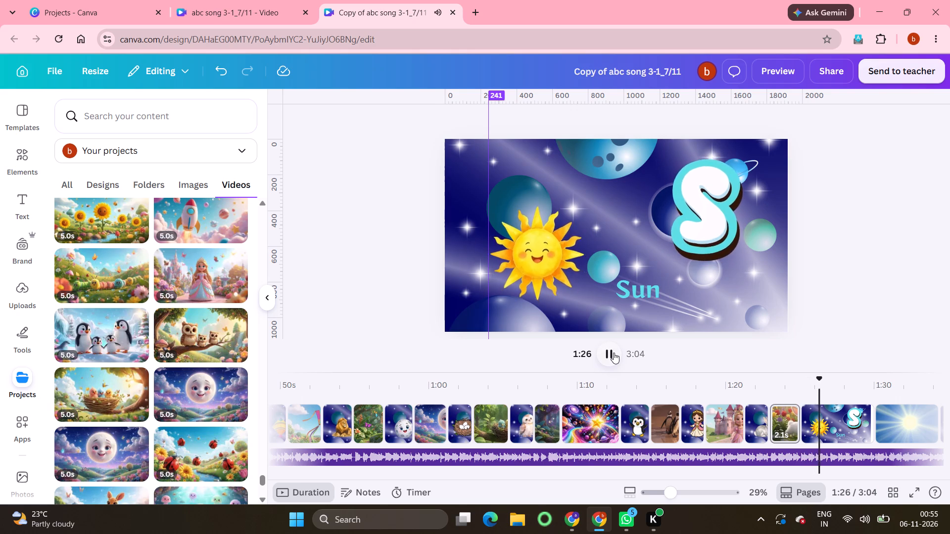
click(614, 353)
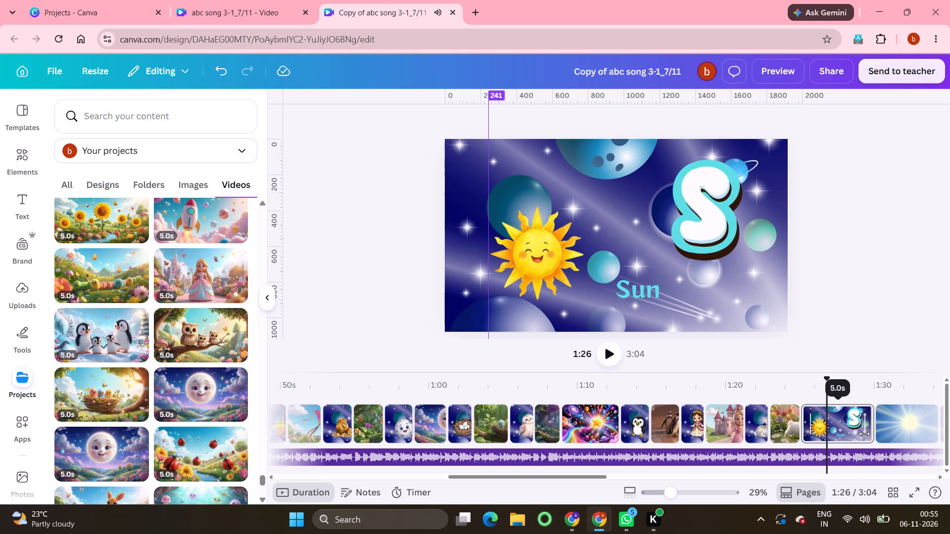
drag(864, 434, 756, 428)
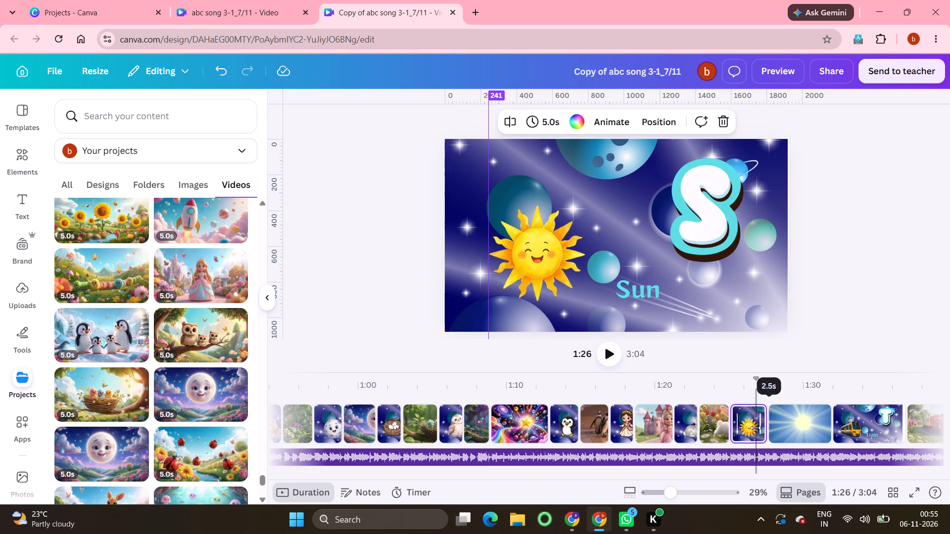
drag(756, 428, 747, 426)
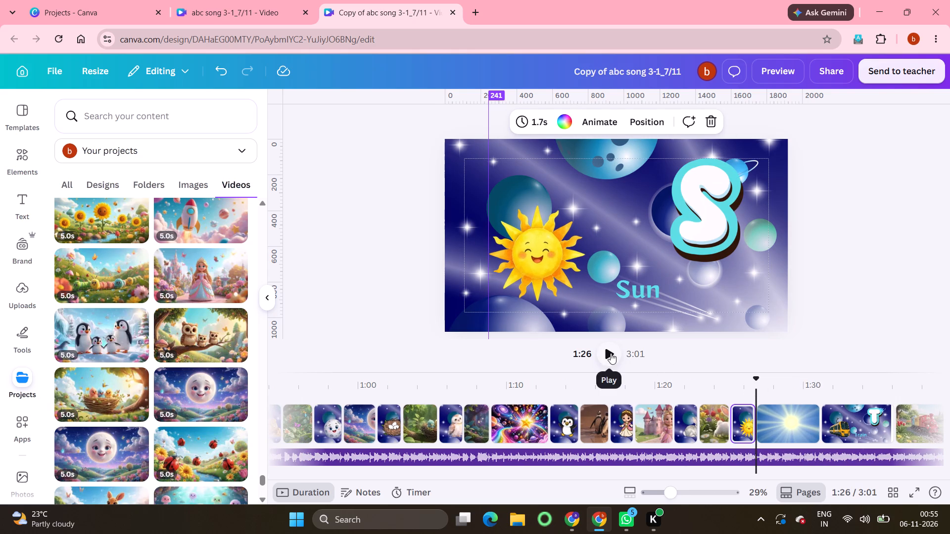
Play the song through the shining sun rays scene and shorten that page to 1.8 s.
click(611, 353)
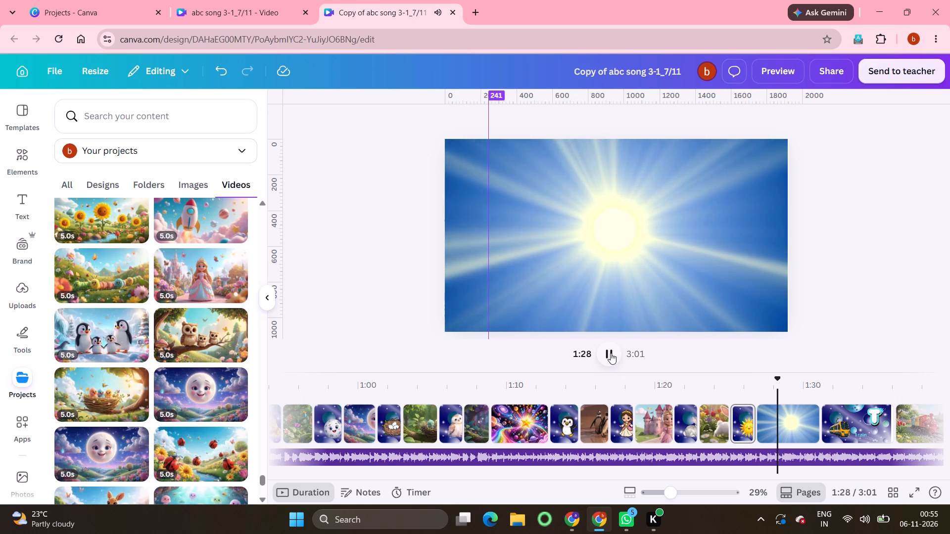
click(611, 353)
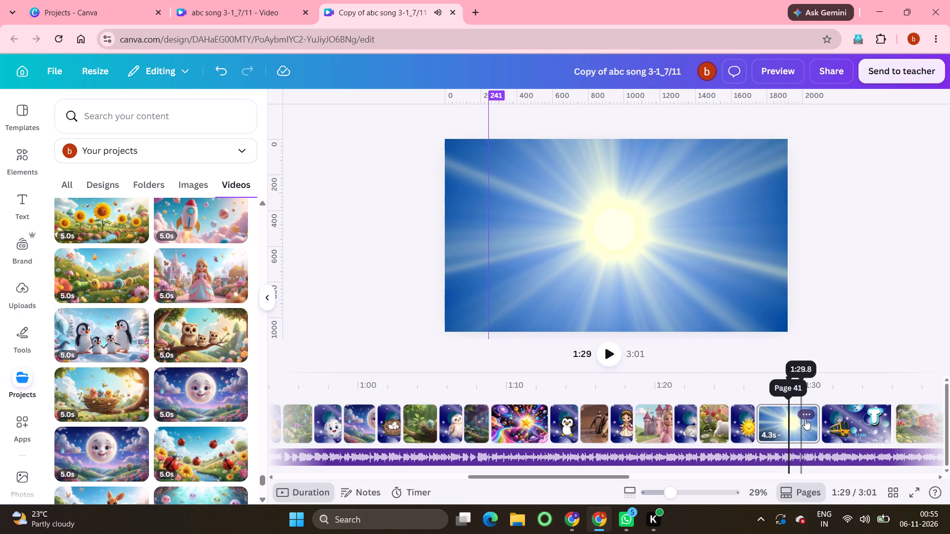
drag(815, 425, 785, 422)
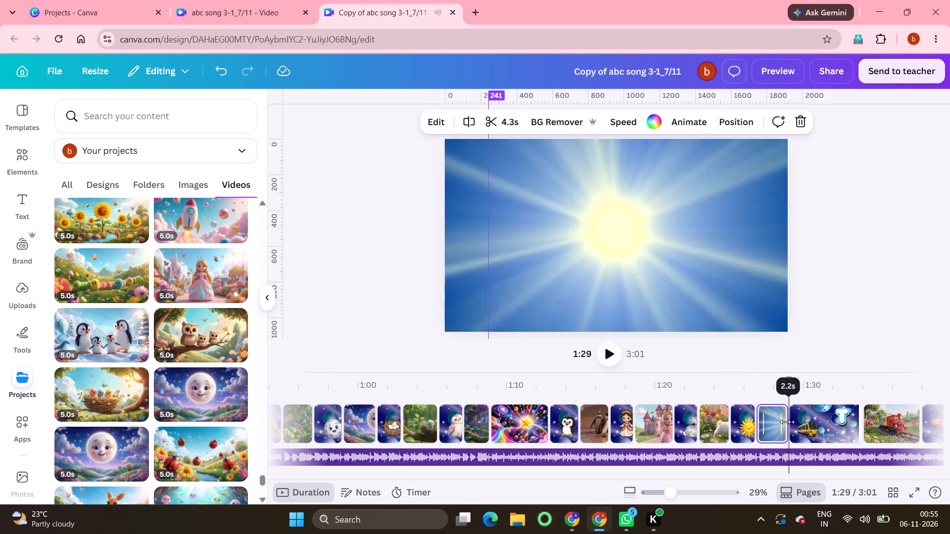
drag(785, 422, 777, 419)
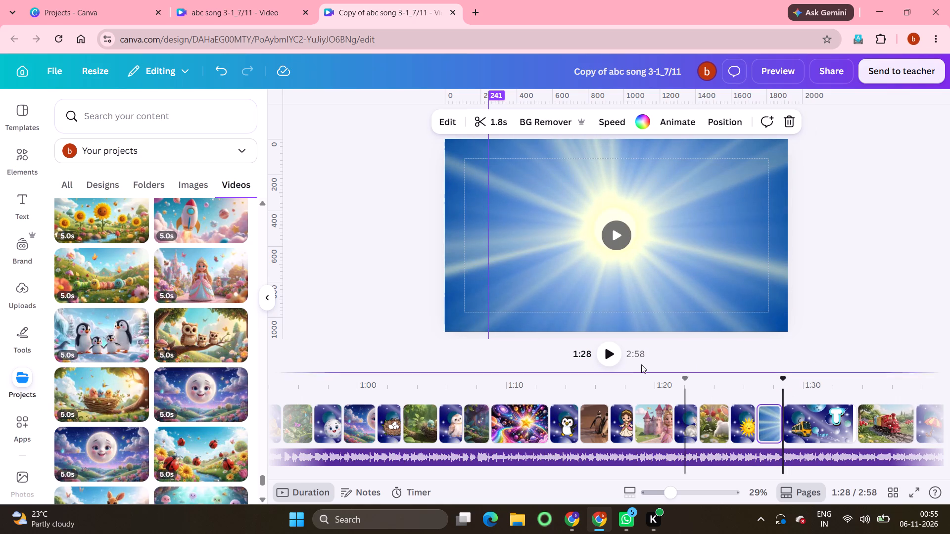
Play the song through the letter T Train page and shorten that page to 1.8 s.
click(606, 355)
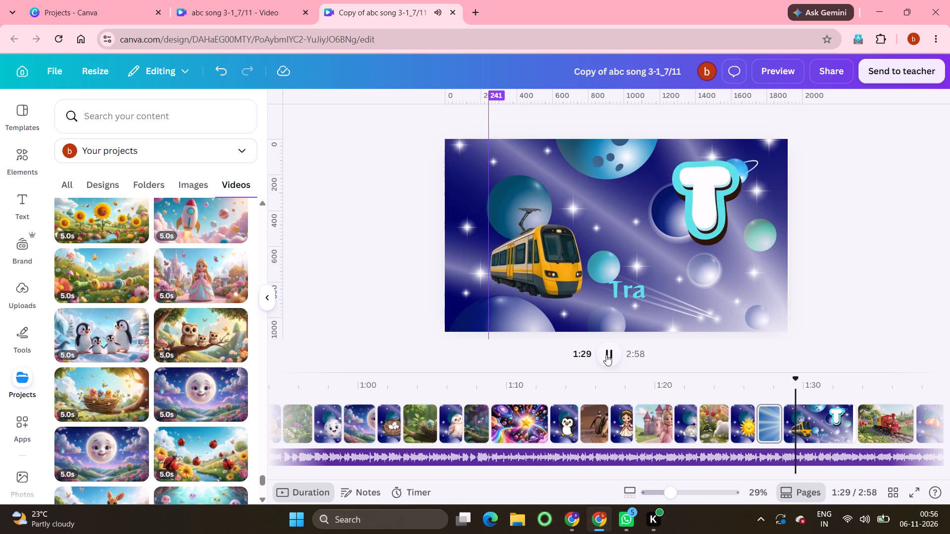
click(606, 355)
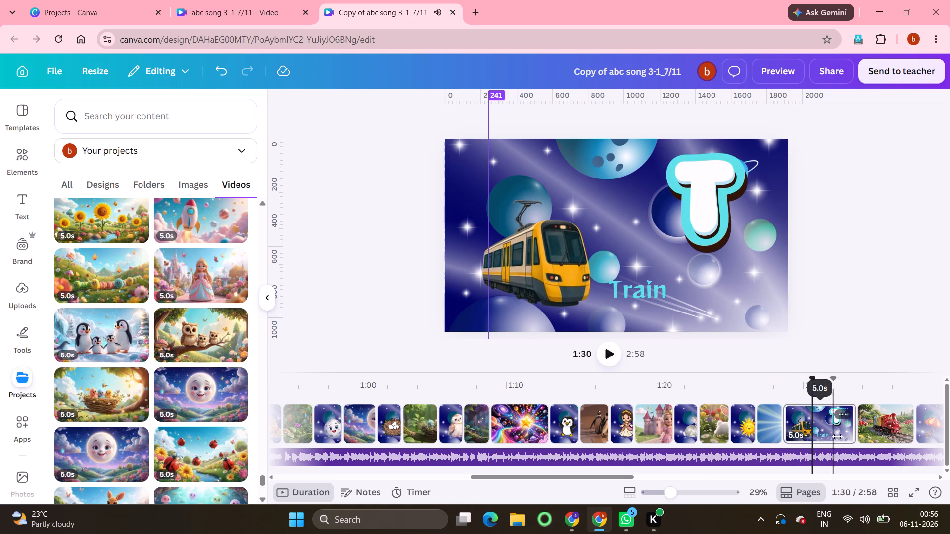
drag(846, 436, 817, 437)
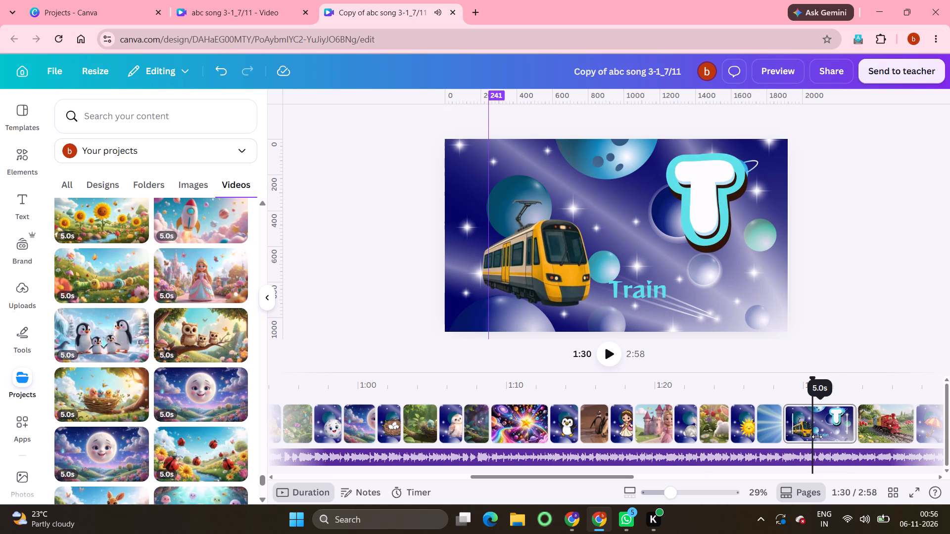
drag(817, 437, 784, 425)
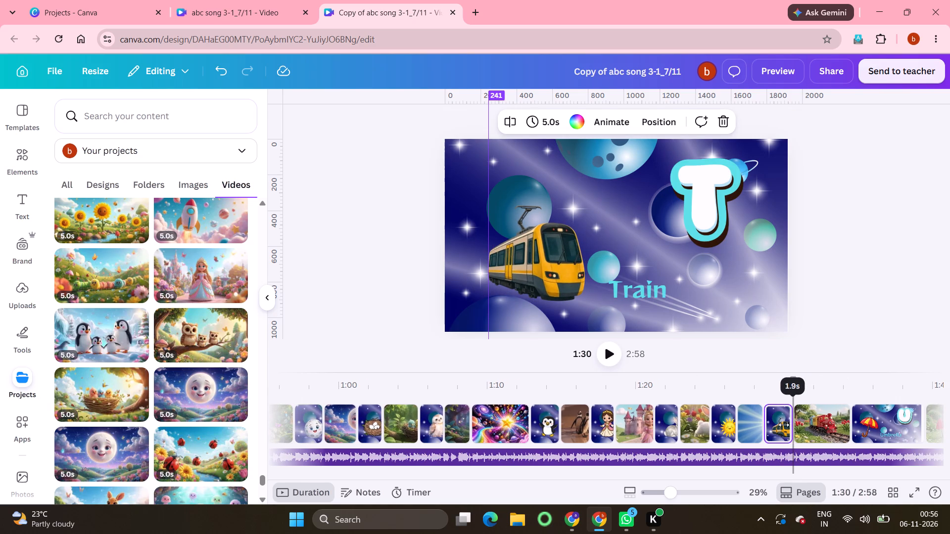
drag(784, 425, 780, 423)
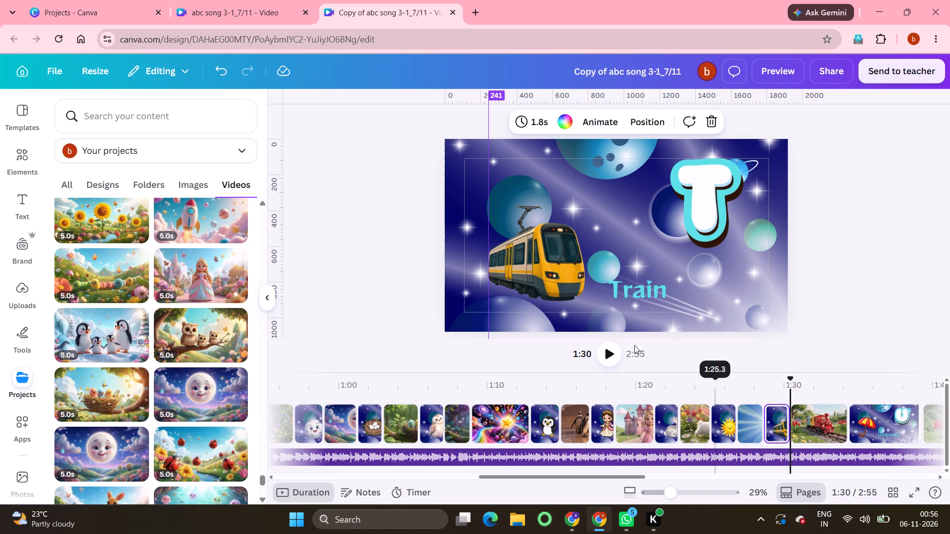
Play the song through the red steam train scene and shorten that page to 1.9 s.
click(612, 351)
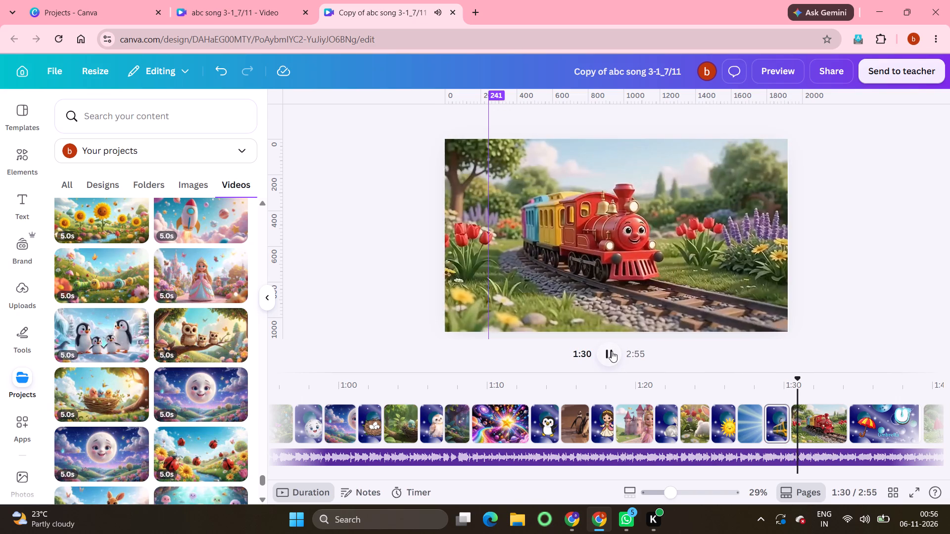
click(612, 351)
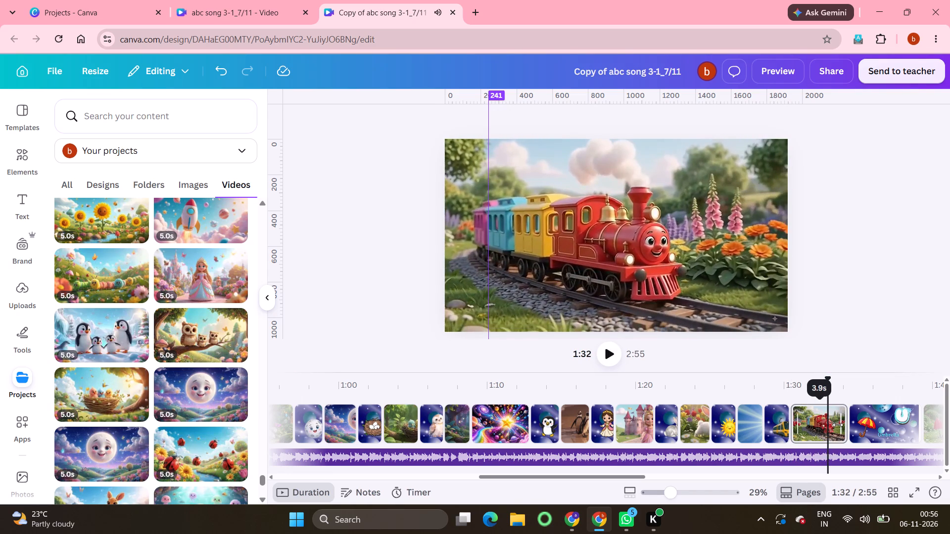
drag(838, 425, 806, 421)
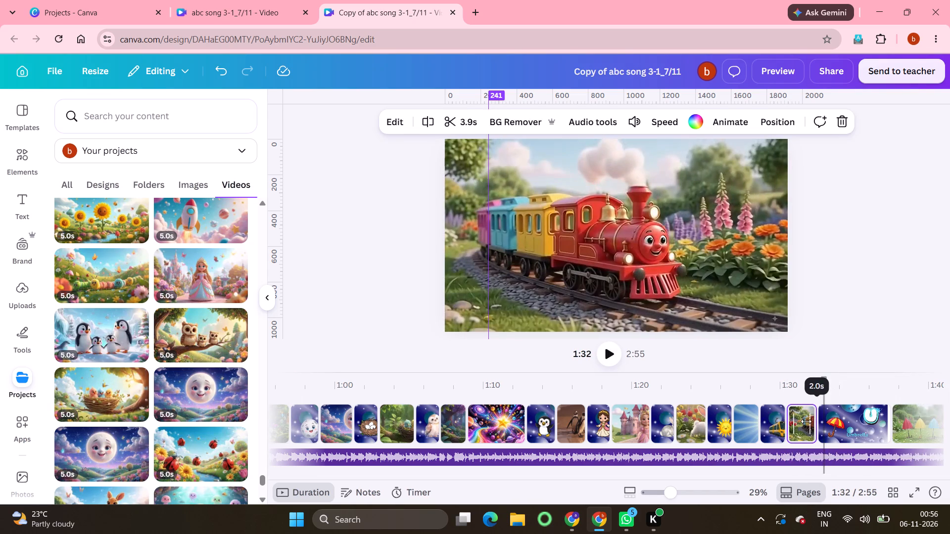
drag(806, 421, 805, 421)
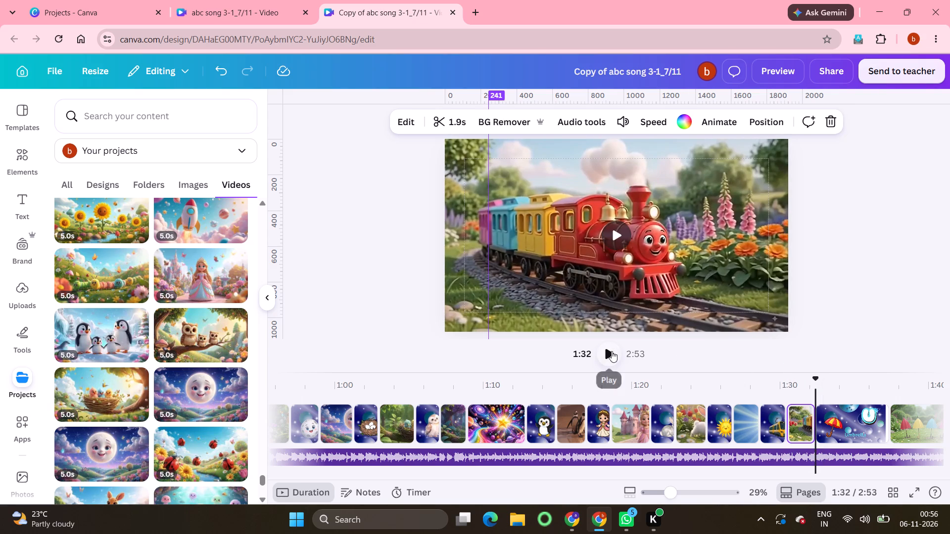
Play the song through the letter U Umbrella page and shorten the end of that page to fit the audio.
click(612, 351)
click(612, 351)
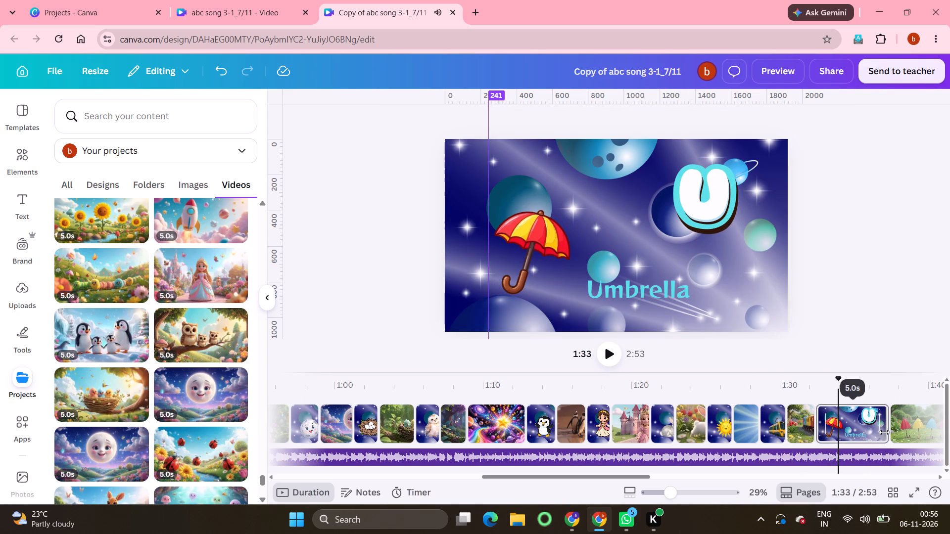
drag(884, 432, 731, 428)
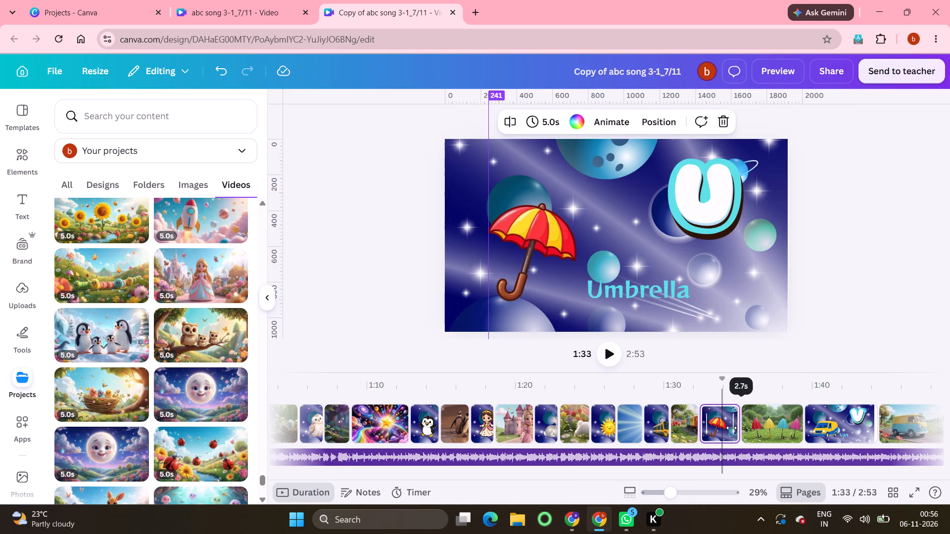
drag(731, 428, 720, 425)
Play the song through the four colourful umbrellas scene and shorten that page to 3.1 s.
click(614, 353)
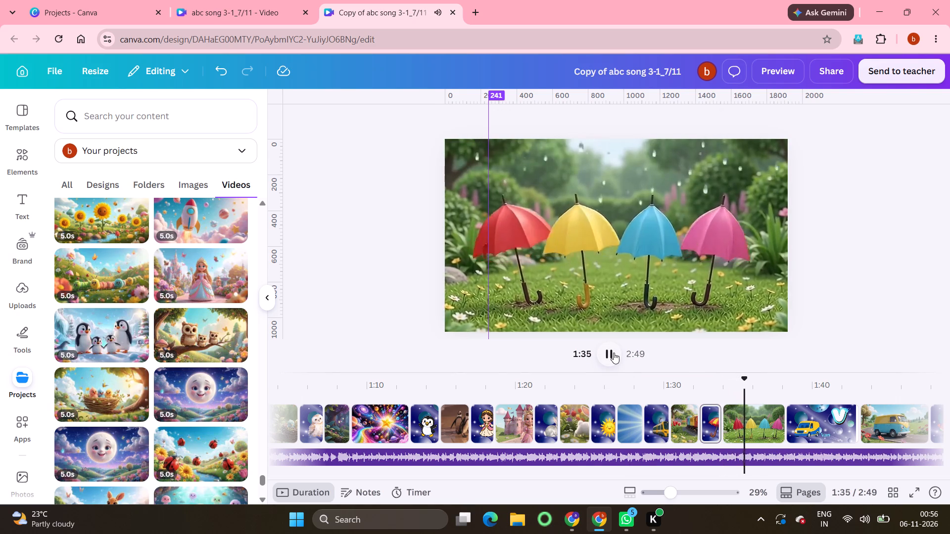
click(614, 353)
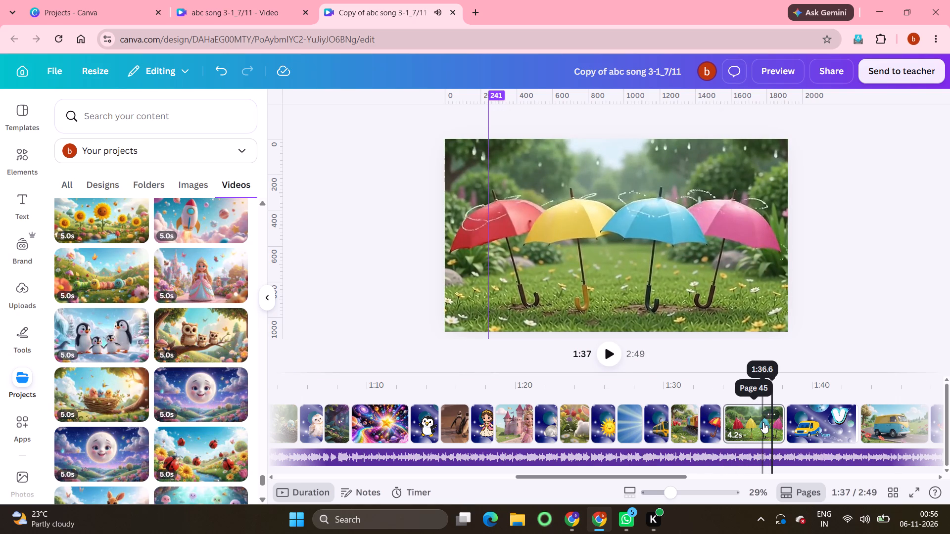
drag(768, 425, 760, 423)
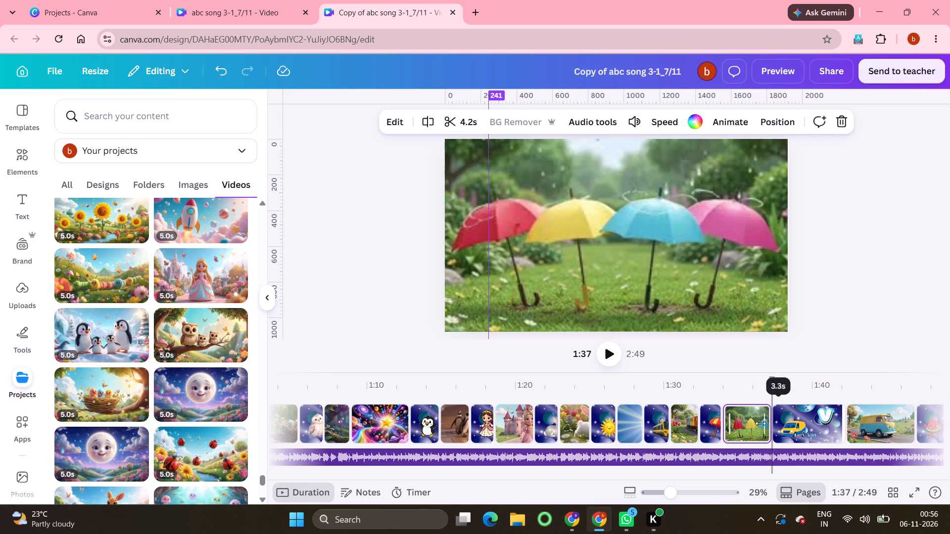
drag(760, 423, 752, 420)
Play the song through the letter V Van page and shorten that page to 1.7 s.
click(613, 350)
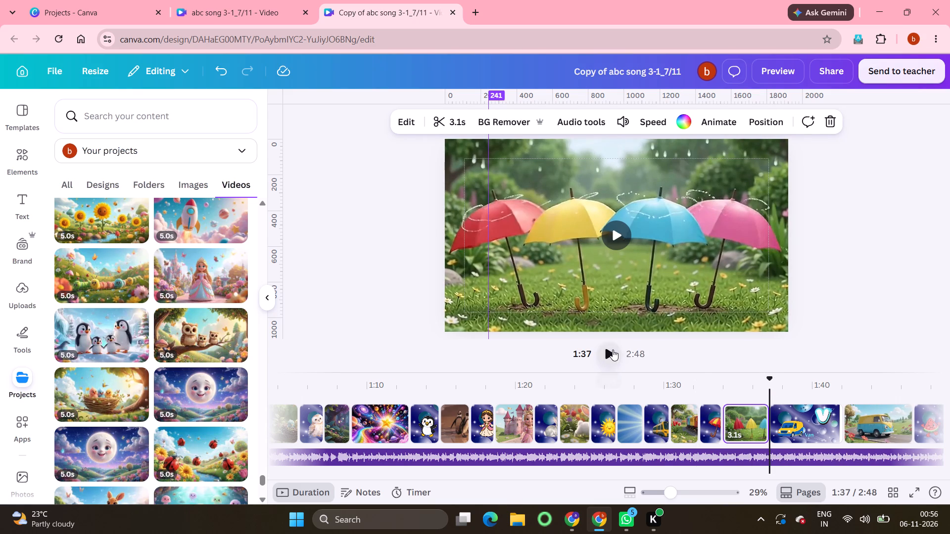
click(613, 350)
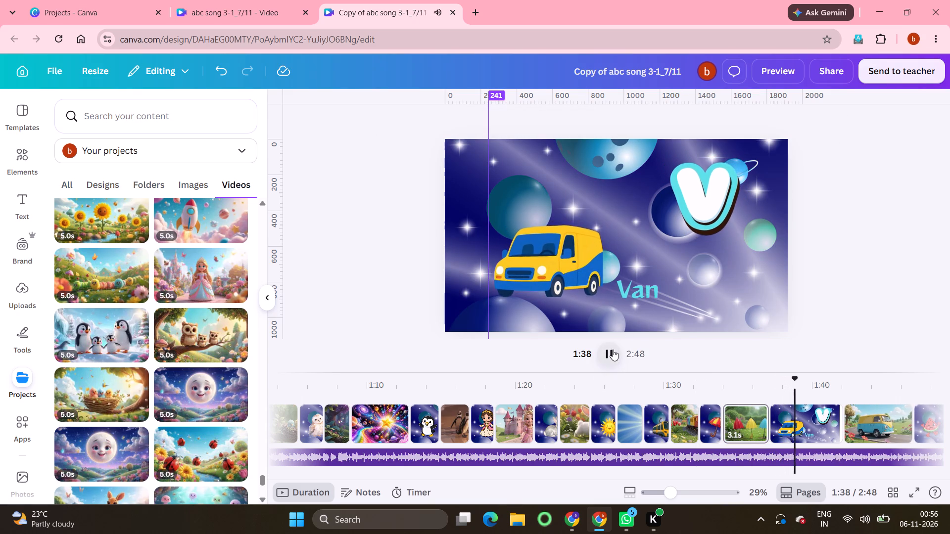
drag(830, 431, 820, 432)
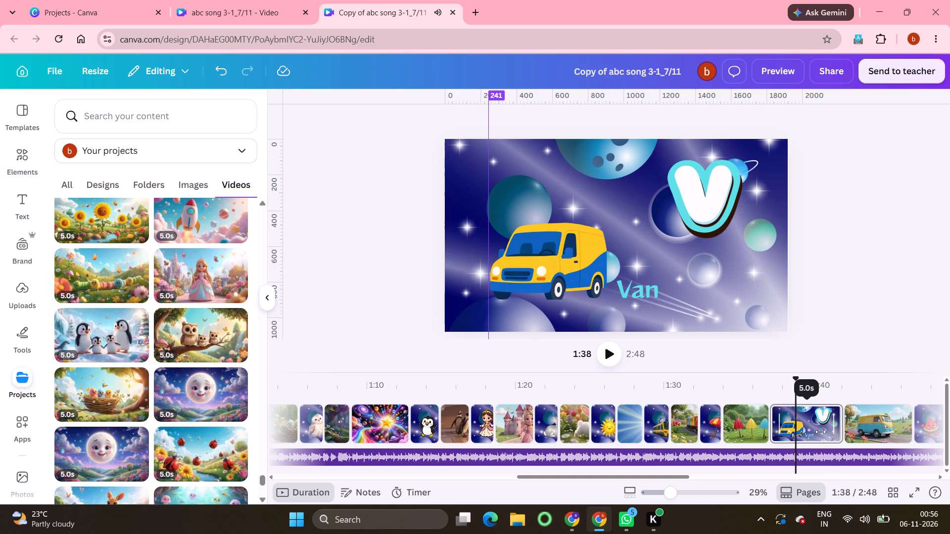
drag(820, 432, 781, 430)
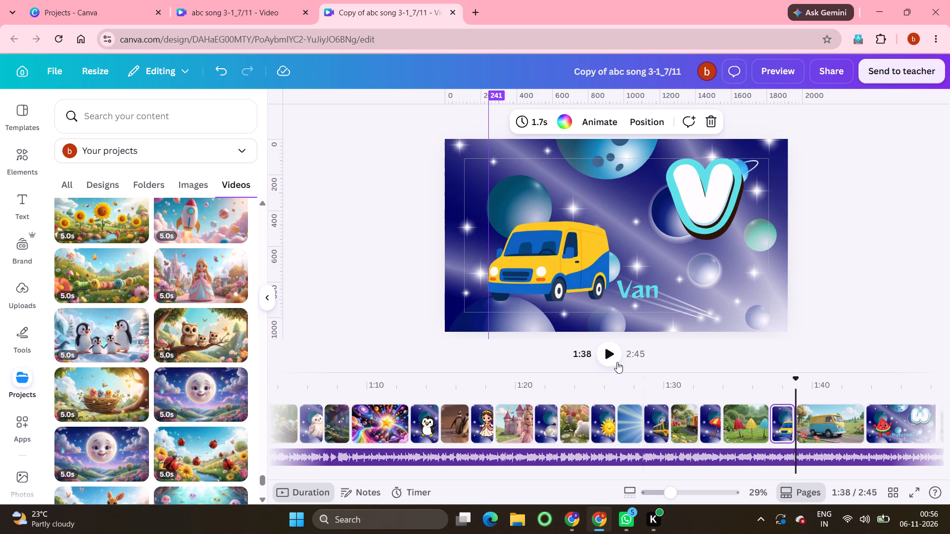
Play the song through the blue and yellow van scene and shorten that page to 1.7 s.
click(612, 355)
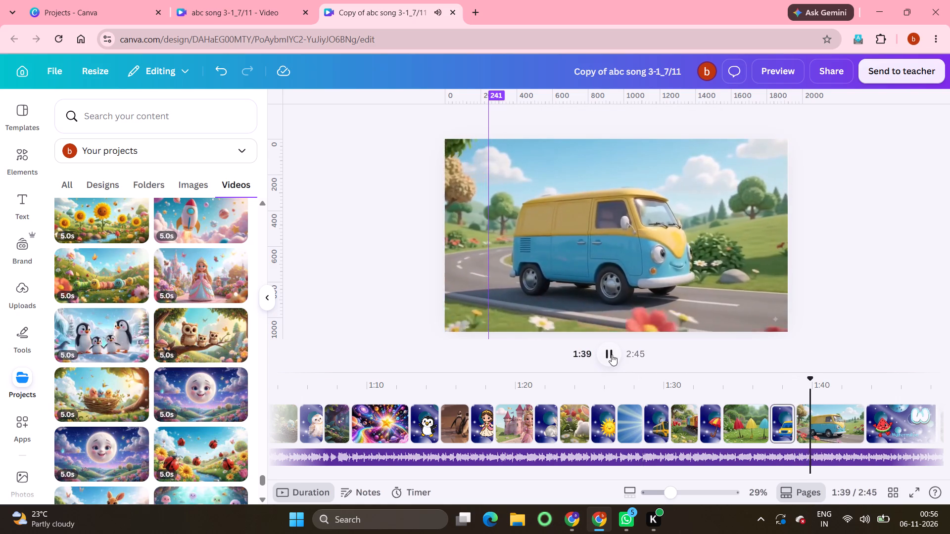
click(612, 355)
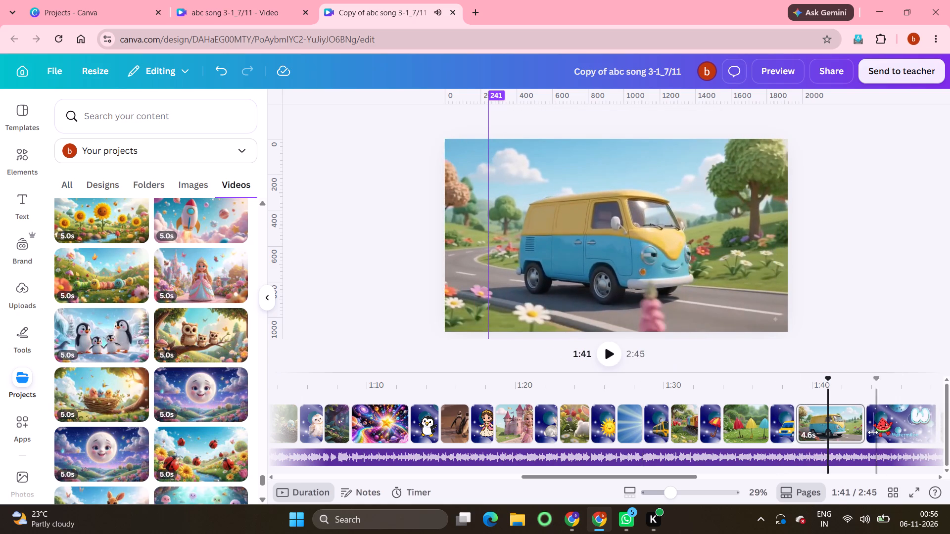
drag(855, 424, 801, 422)
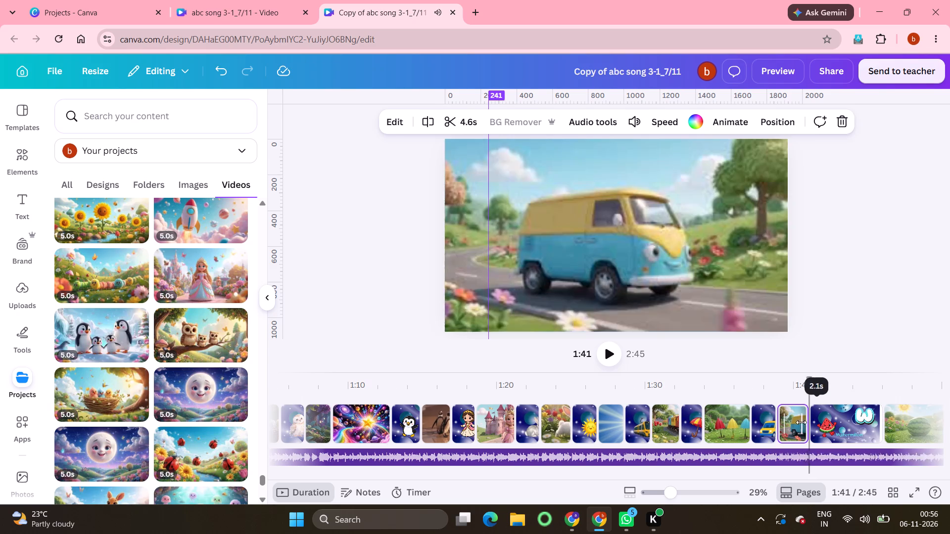
drag(801, 422, 792, 421)
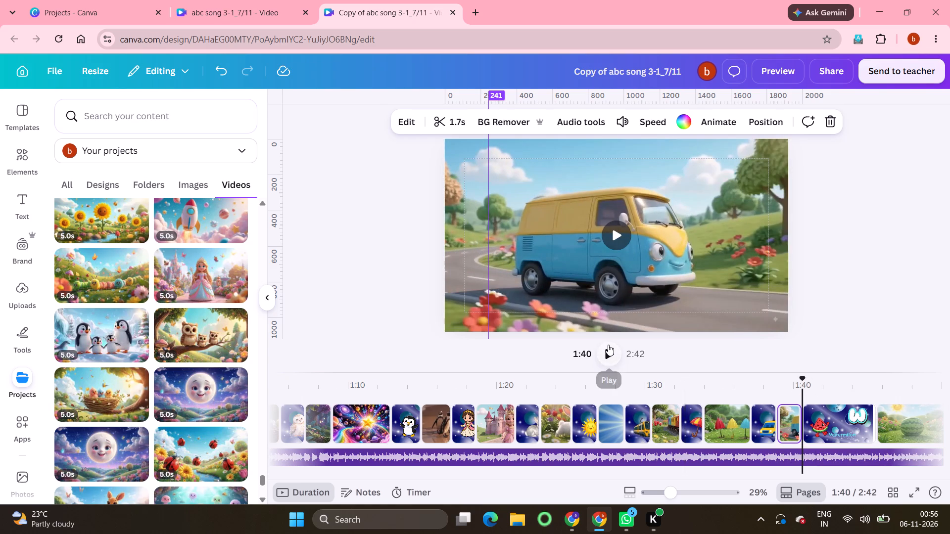
Play the song through the letter W watermelon page and shorten that page to 1.8 s.
click(608, 345)
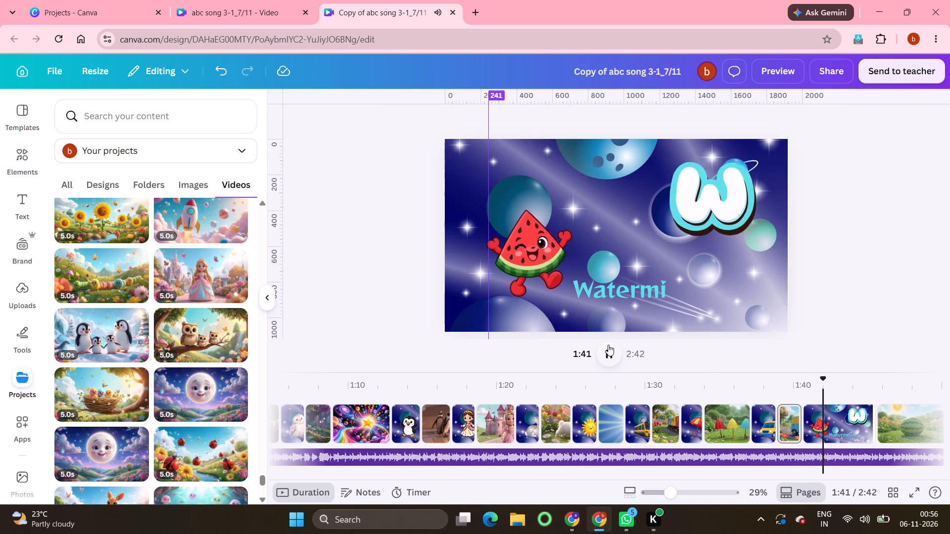
click(608, 345)
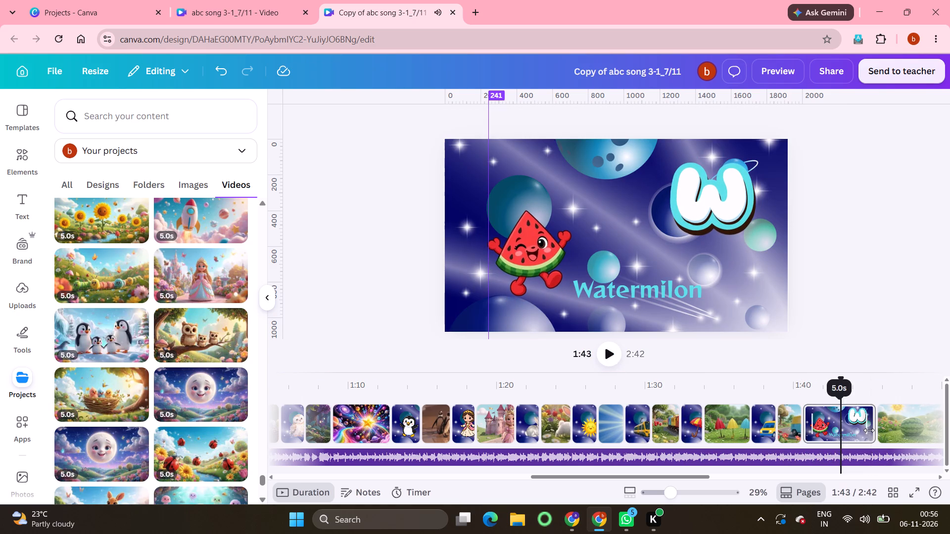
click(873, 427)
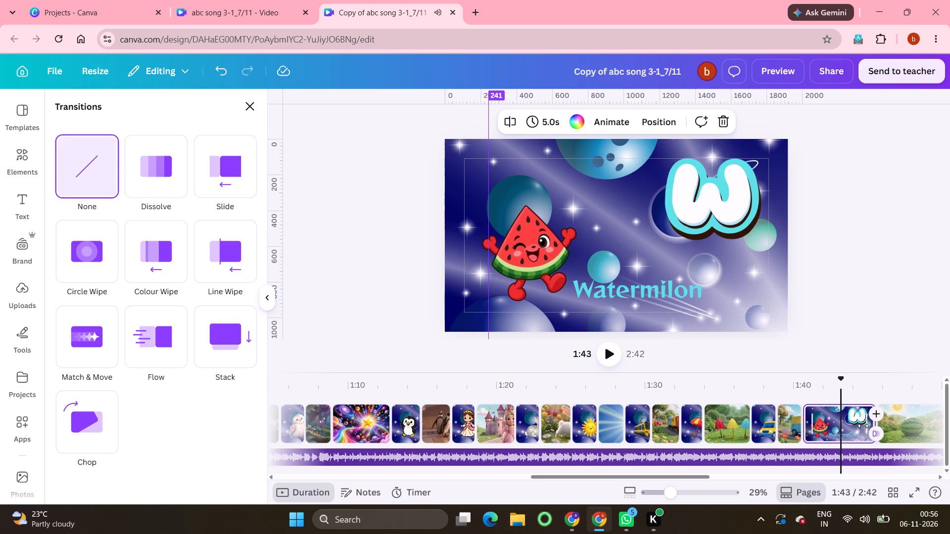
drag(866, 428, 809, 436)
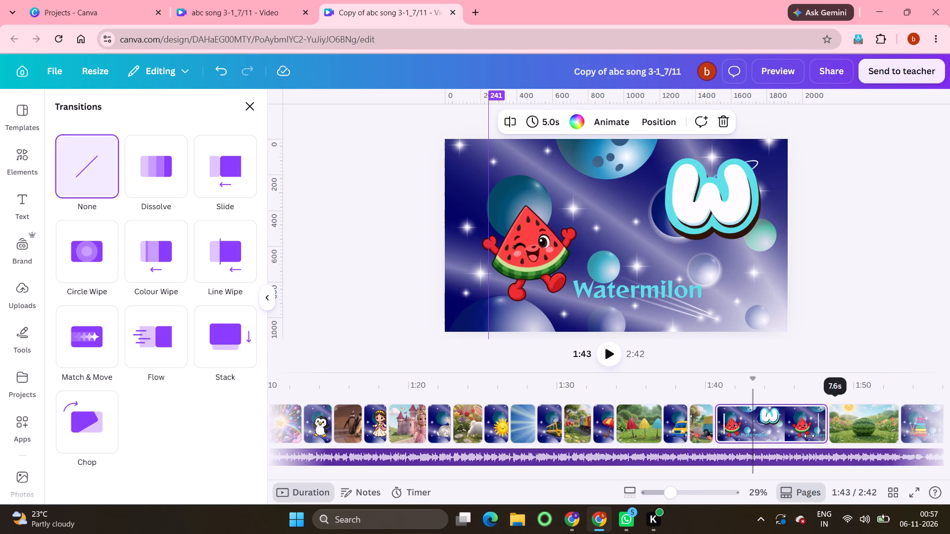
drag(809, 436, 734, 429)
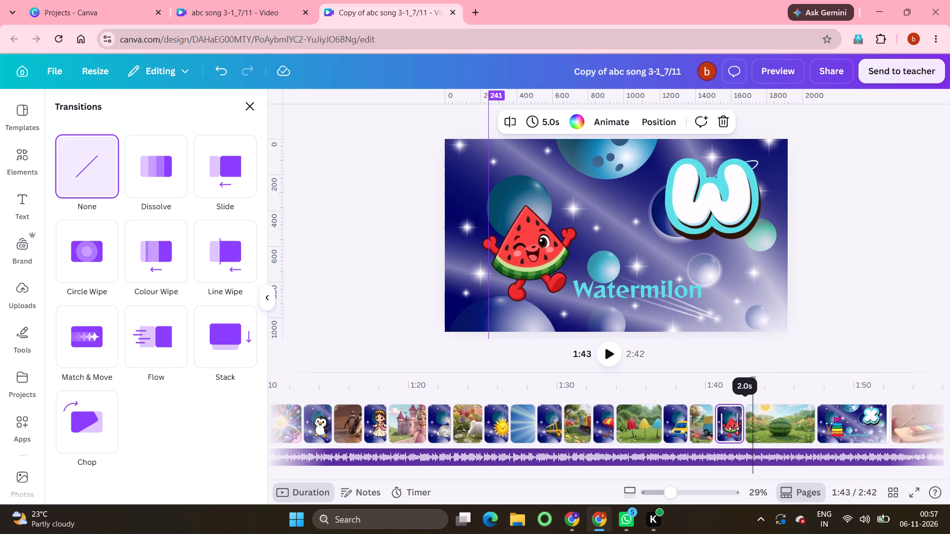
drag(734, 429, 731, 428)
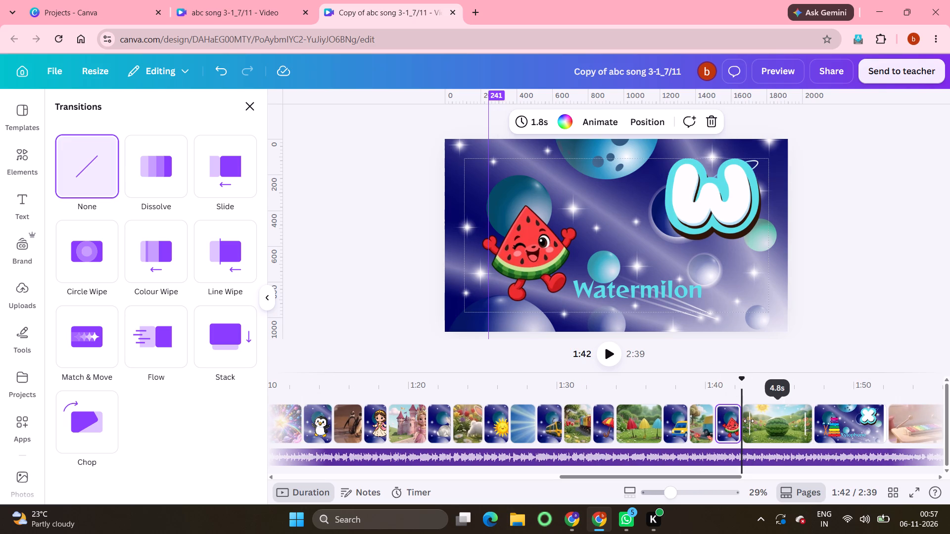
Play the song through the splitting watermelon scene and trim both its start and end, shortening the page to 2.4 s.
drag(750, 424, 766, 424)
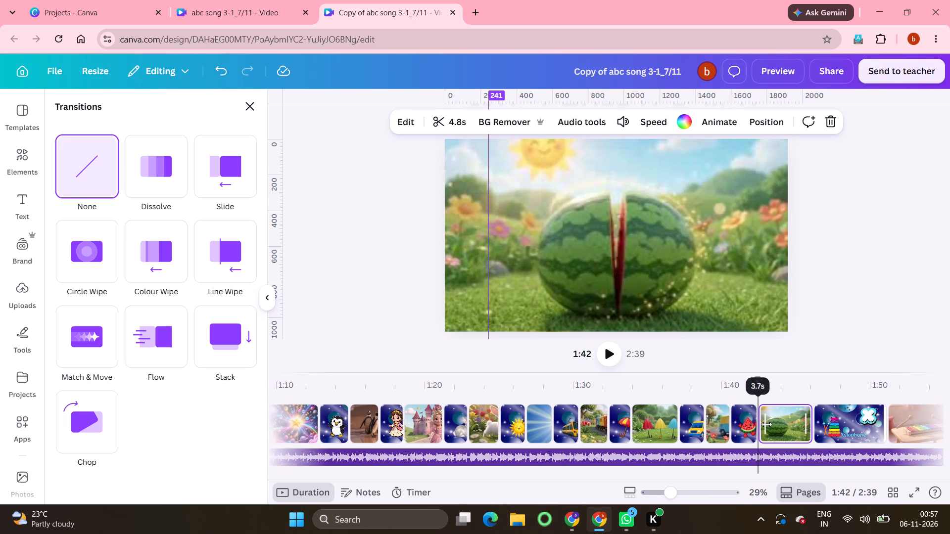
drag(766, 424, 767, 424)
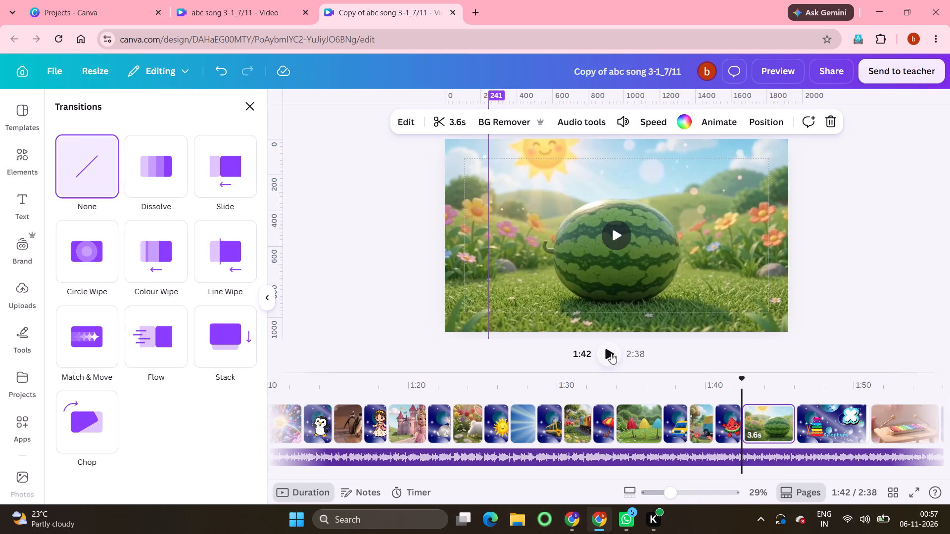
click(613, 354)
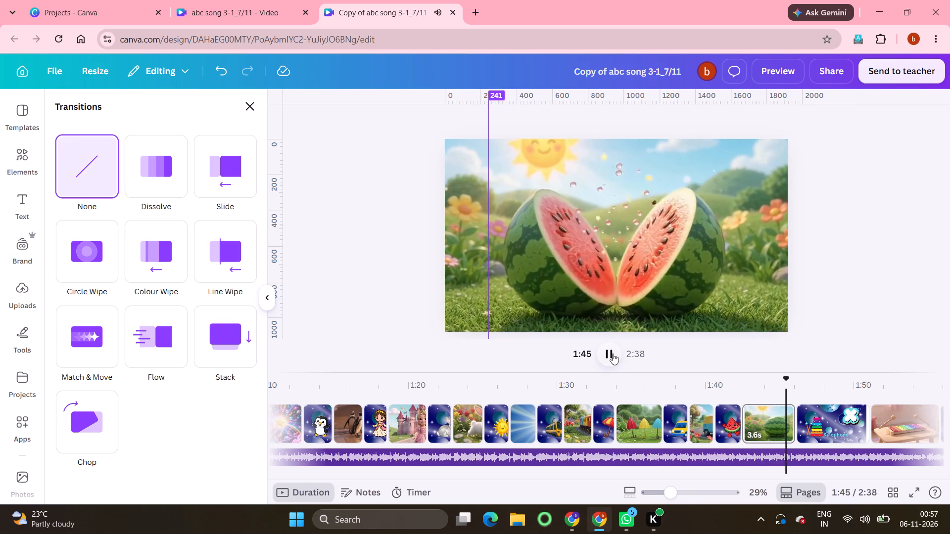
click(613, 354)
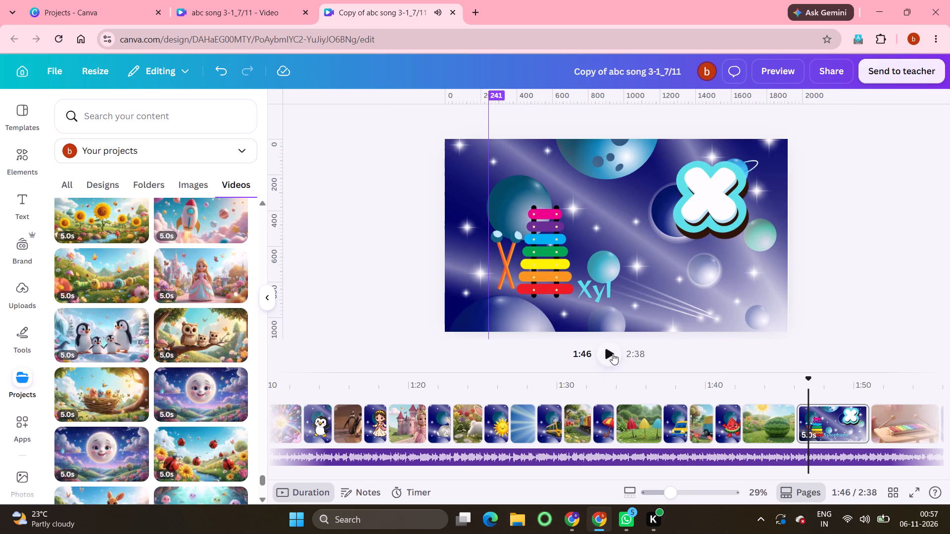
drag(790, 424, 777, 422)
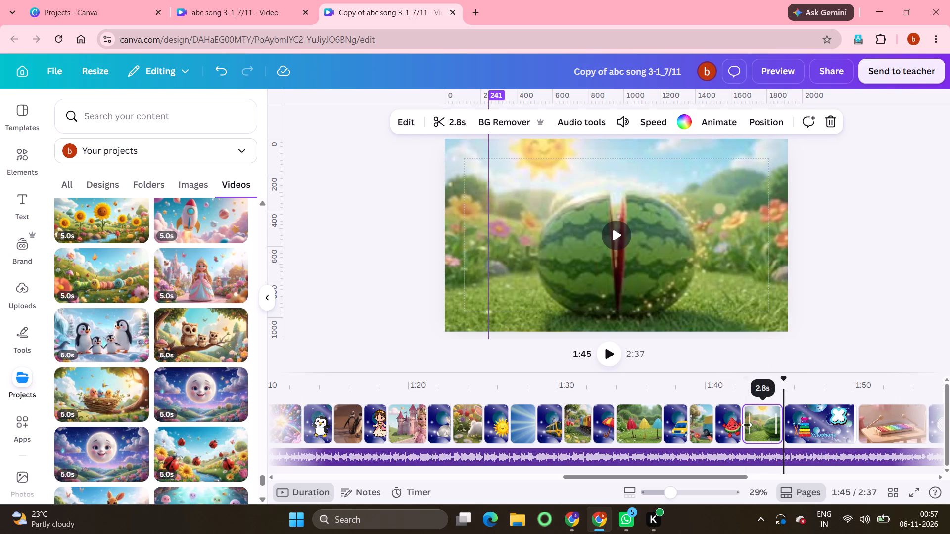
drag(747, 425, 753, 425)
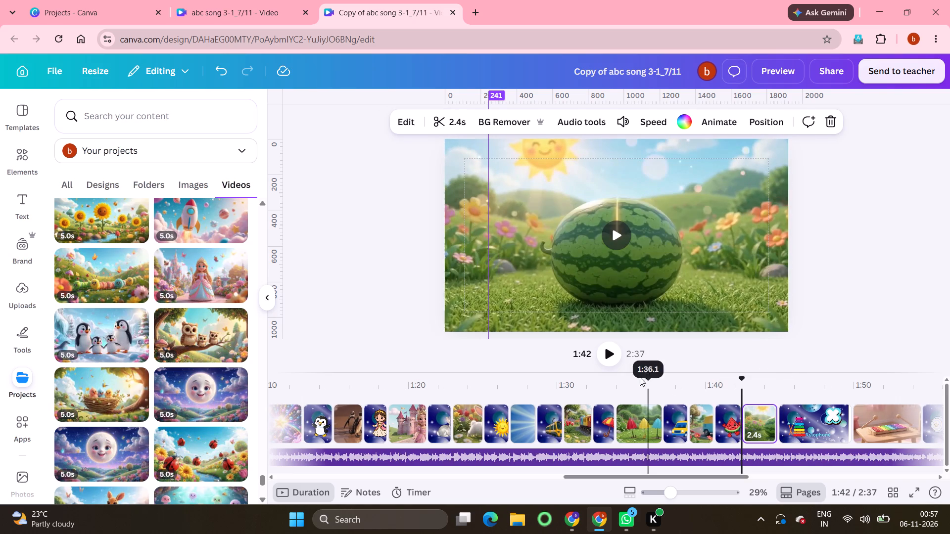
Play the song through the letter X Xylophone page and shorten that page to 1.6 s.
click(609, 352)
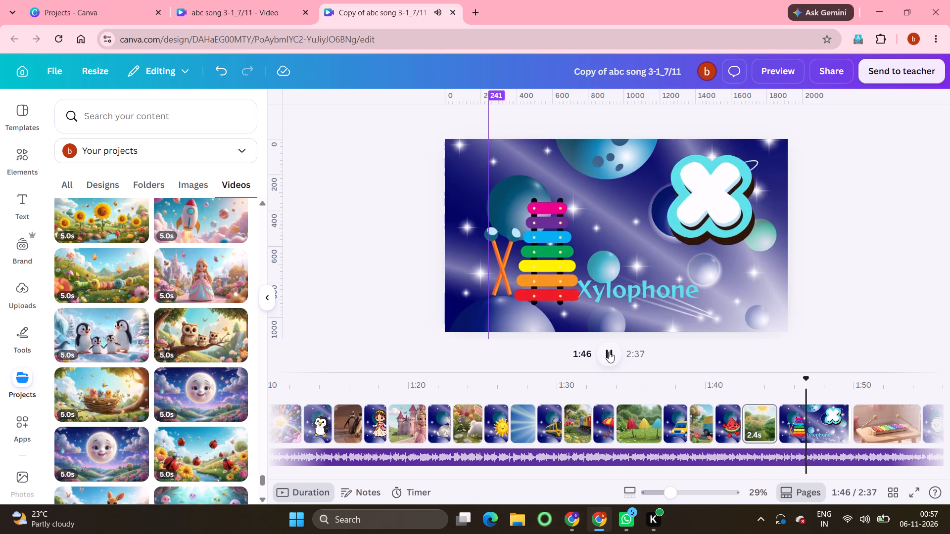
click(609, 352)
drag(845, 433, 784, 433)
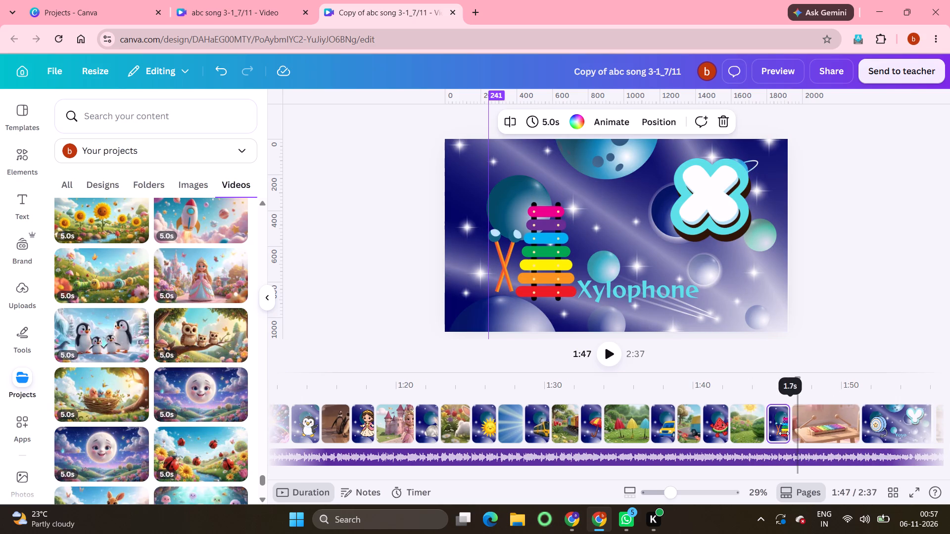
drag(784, 433, 783, 433)
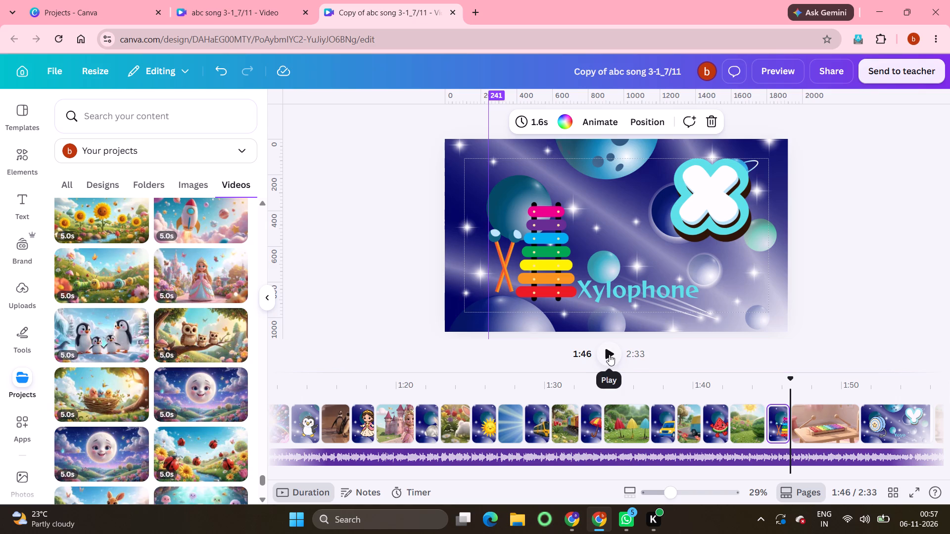
Play the song through the wooden rainbow xylophone scene and shorten that page to 2.1 s.
click(609, 355)
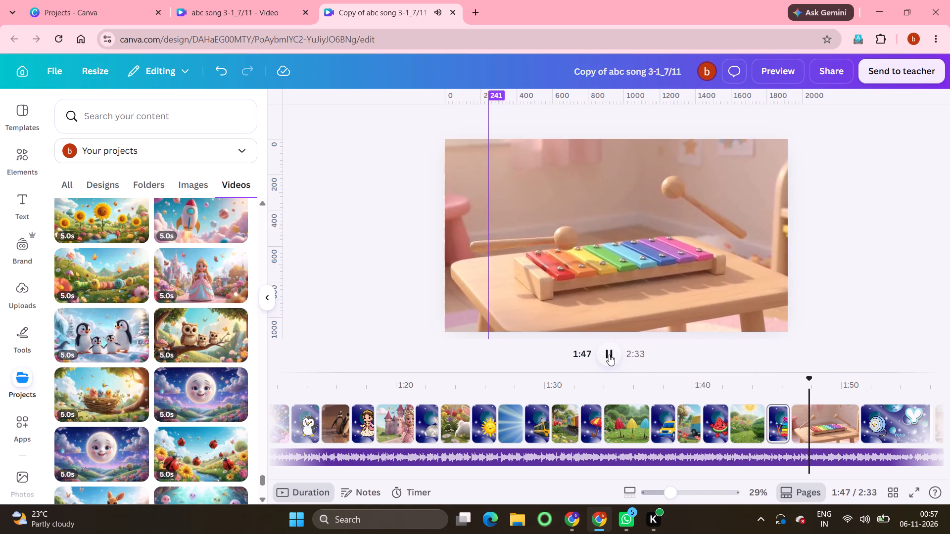
click(609, 355)
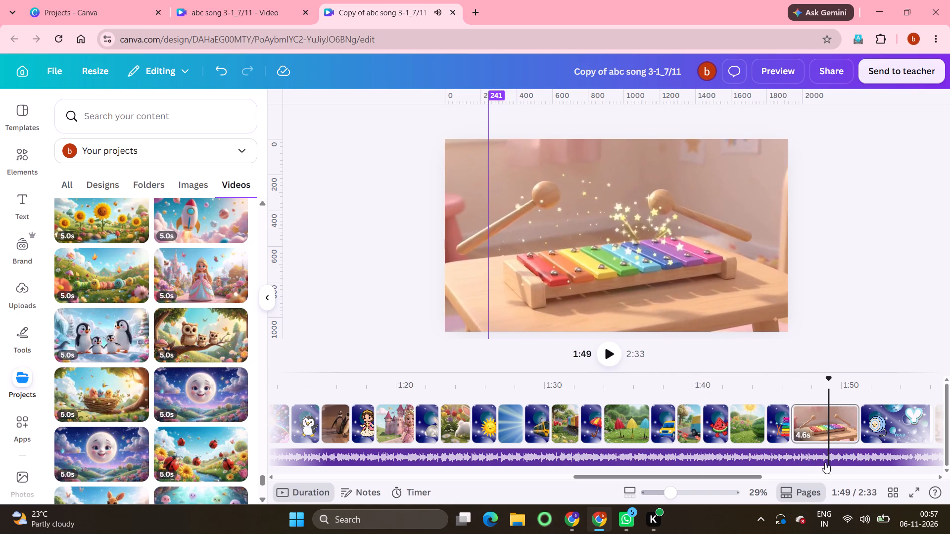
drag(849, 432, 838, 432)
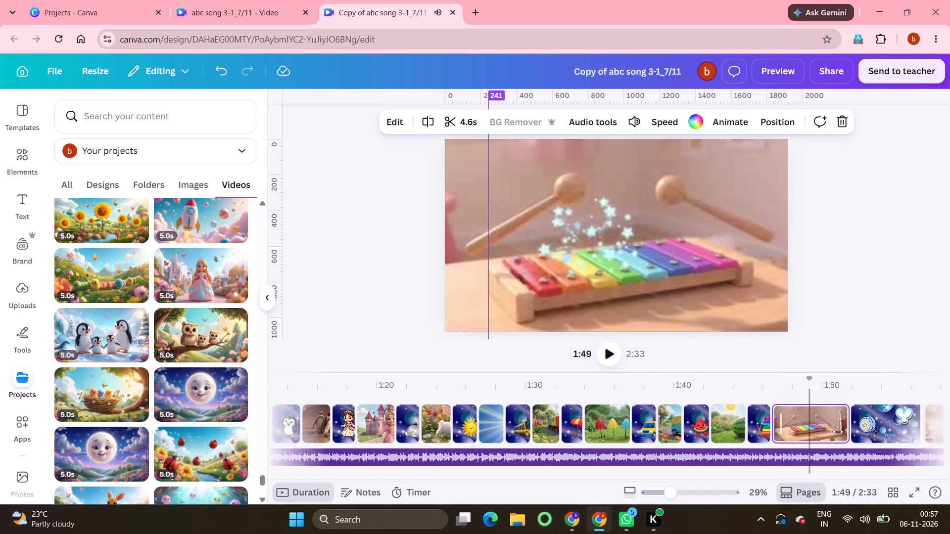
drag(838, 432, 795, 427)
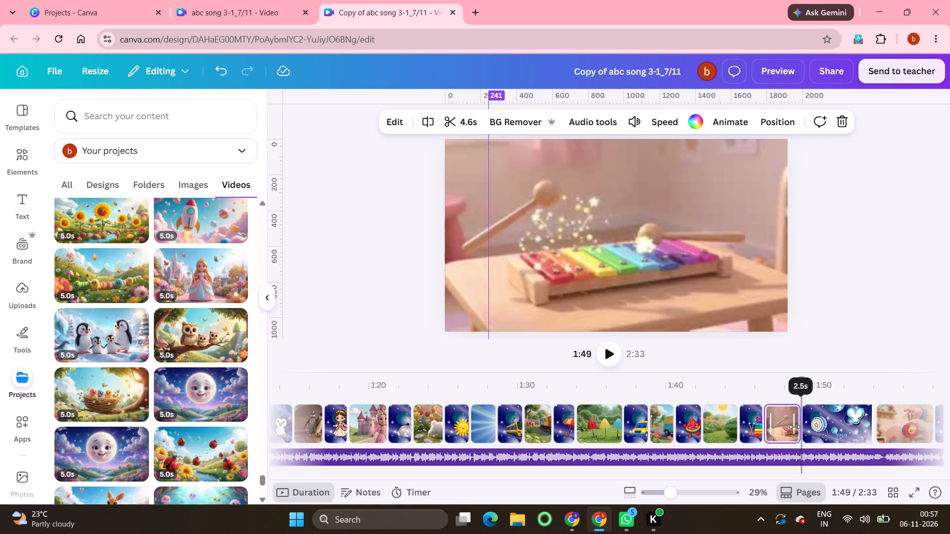
drag(795, 427, 792, 427)
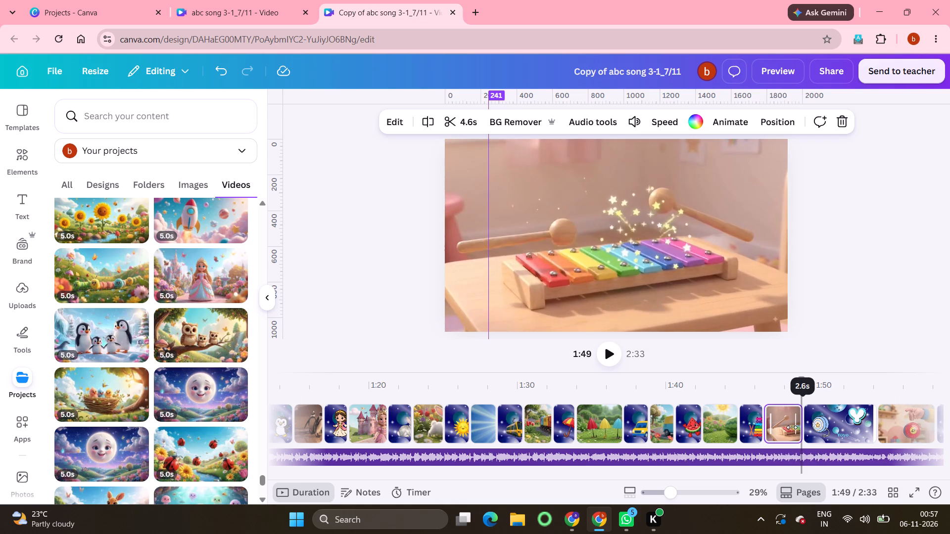
drag(792, 427, 785, 426)
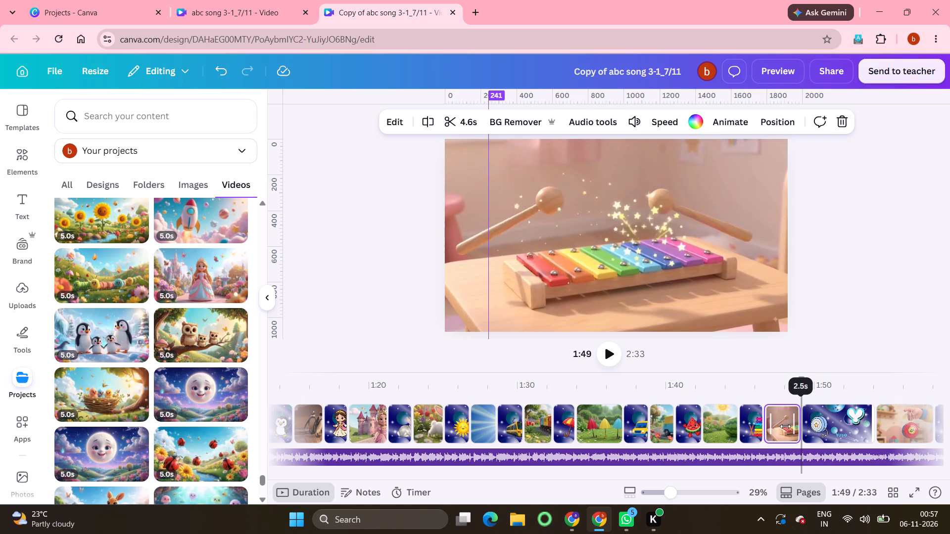
drag(785, 426, 785, 427)
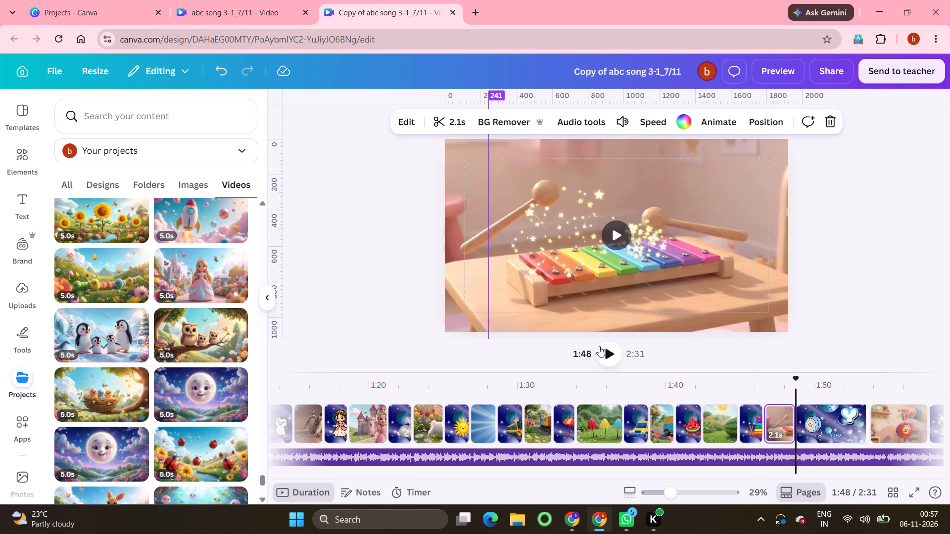
Play the song through the letter Y Yoyo page and shorten that page to 2.2 s.
click(605, 353)
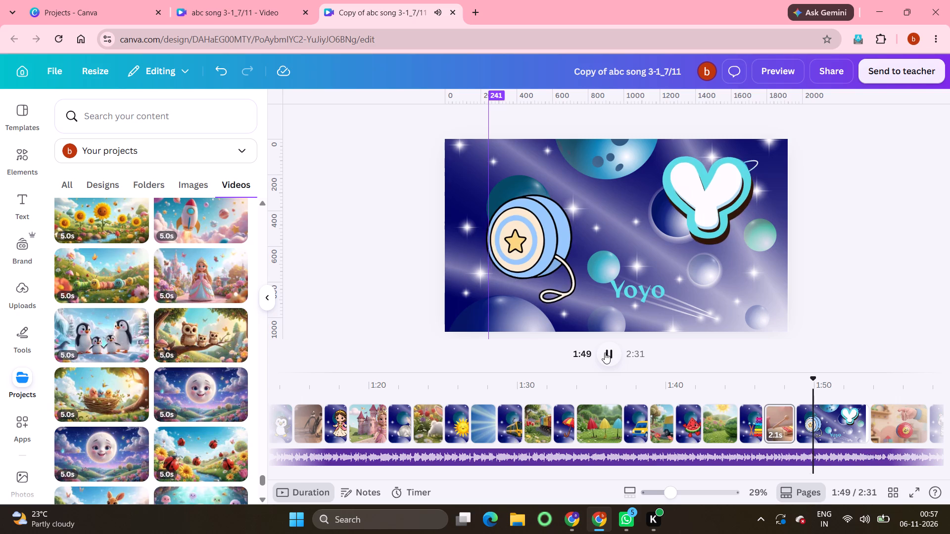
click(605, 353)
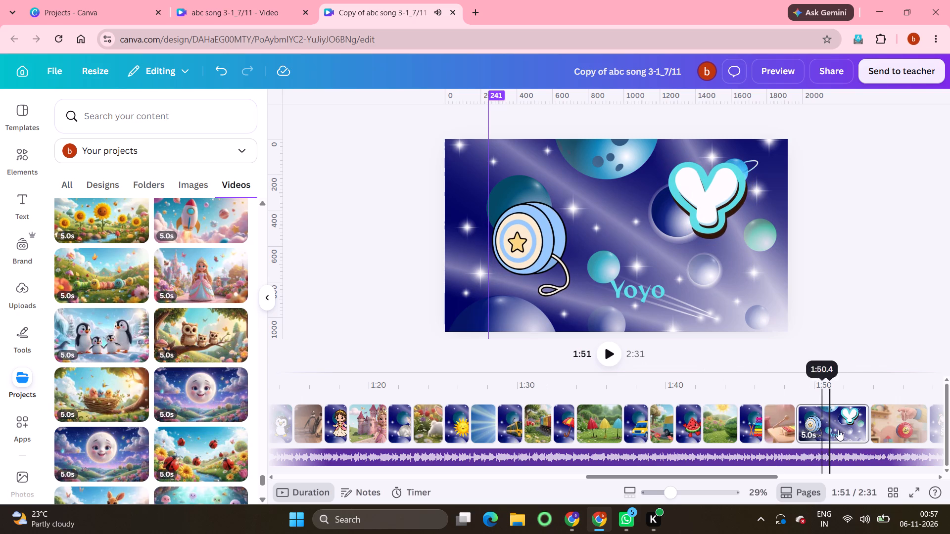
drag(857, 429, 832, 428)
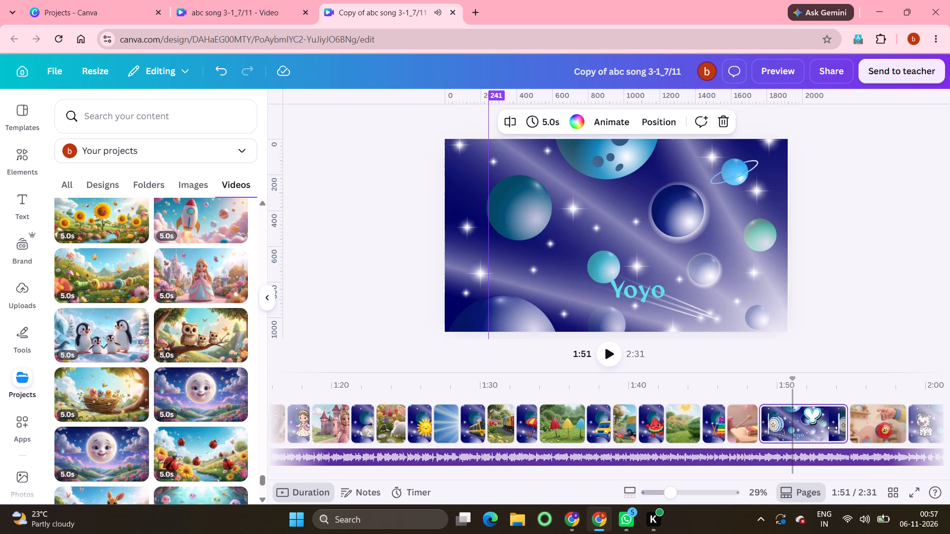
drag(832, 428, 779, 424)
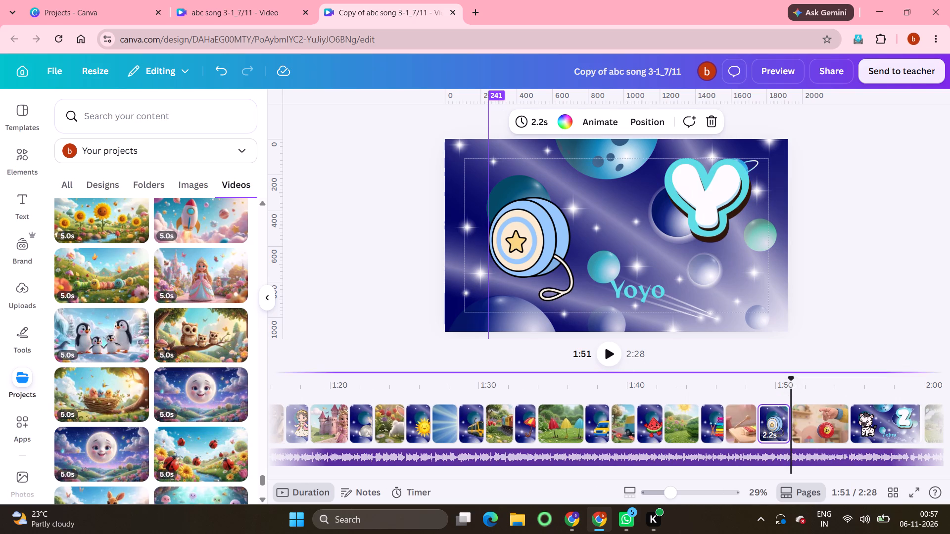
Play the song through the red and blue yoyo scene and shorten that page to 2.2 s.
click(610, 352)
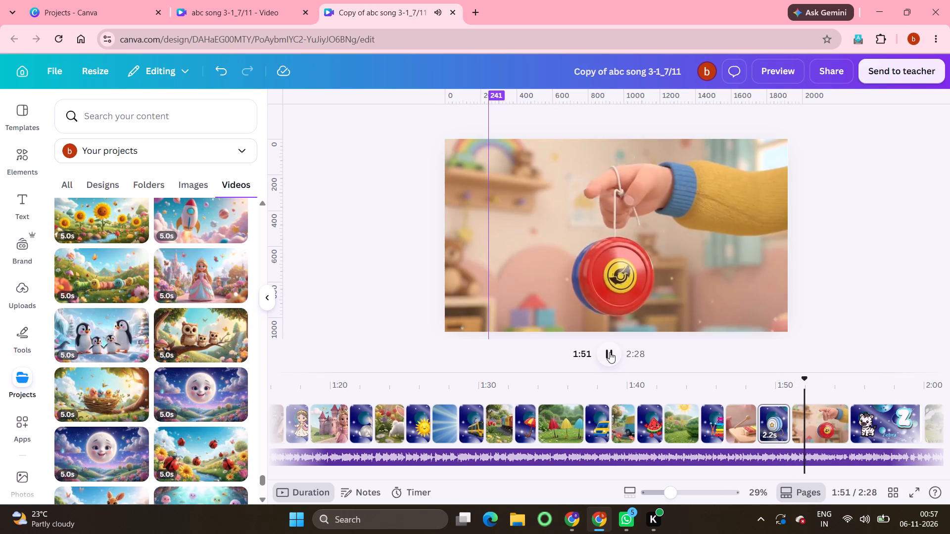
click(610, 352)
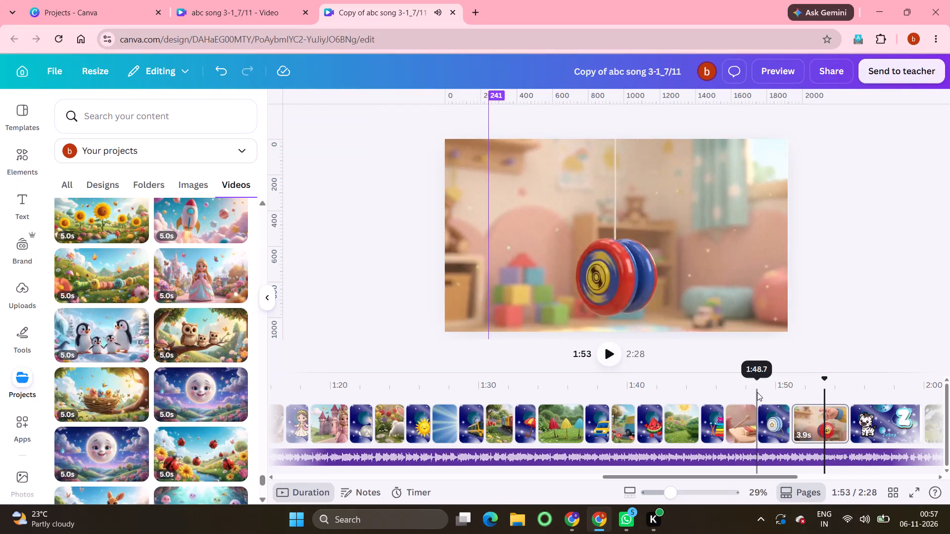
drag(839, 426, 815, 420)
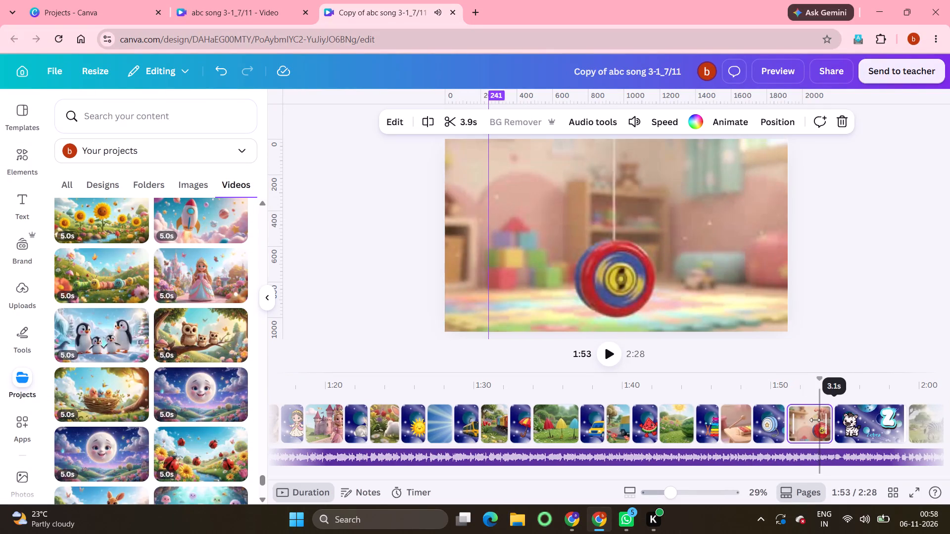
drag(815, 420, 807, 418)
Play the song through the letter Z Zebra page and shorten that page to end at 1:55.
click(611, 351)
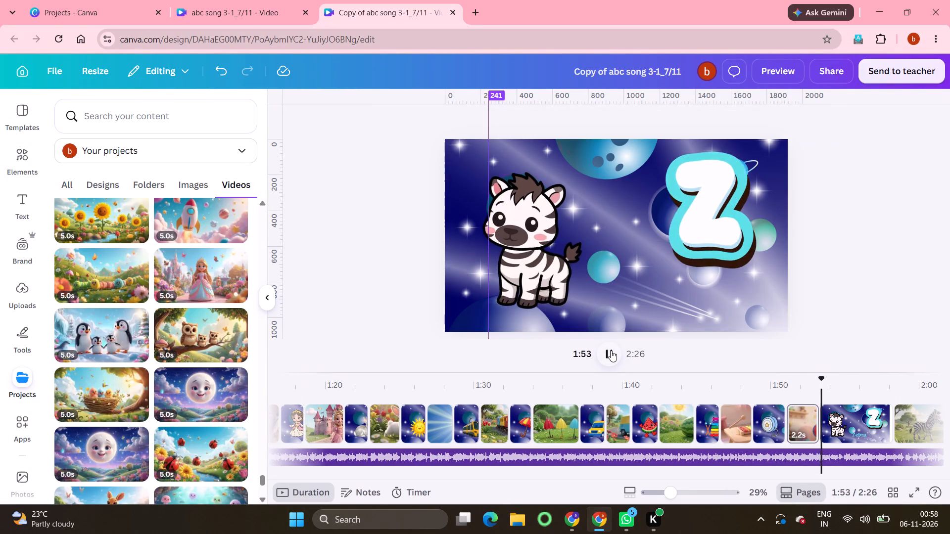
click(611, 351)
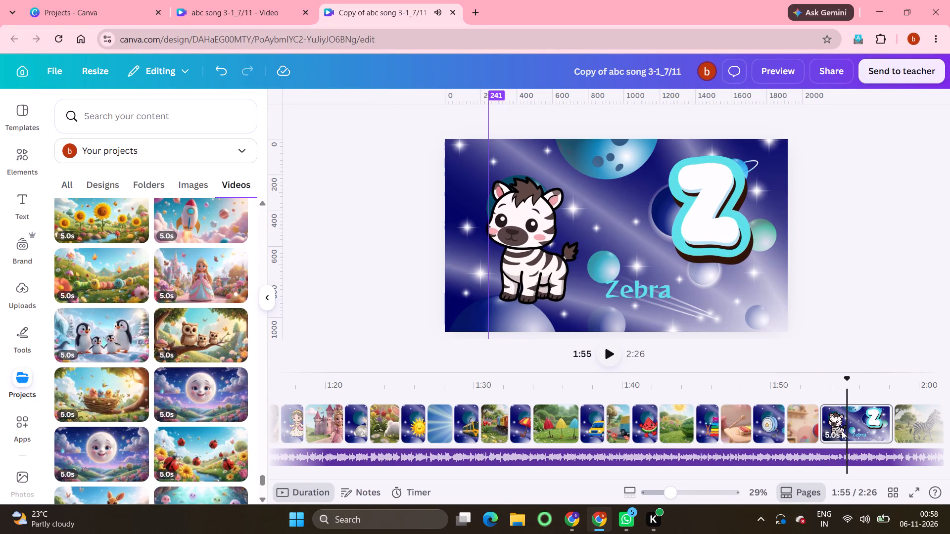
drag(889, 432, 844, 429)
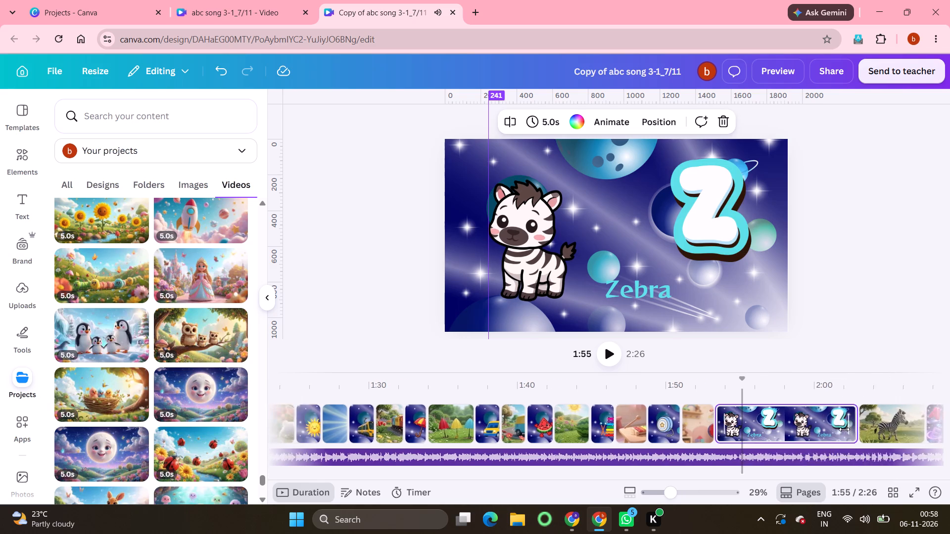
drag(844, 429, 721, 422)
Play the song through the walking zebra scene and shorten that page to 2.0 s.
click(606, 349)
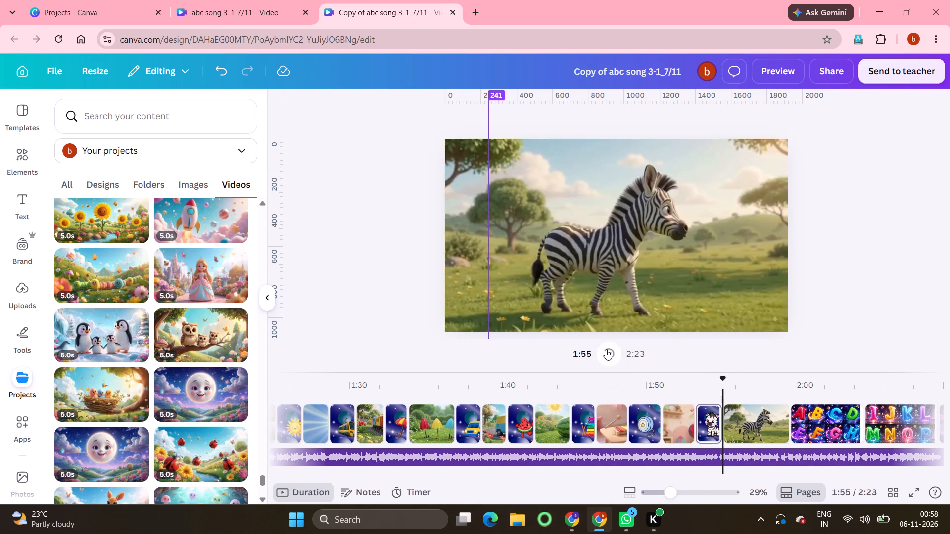
click(606, 349)
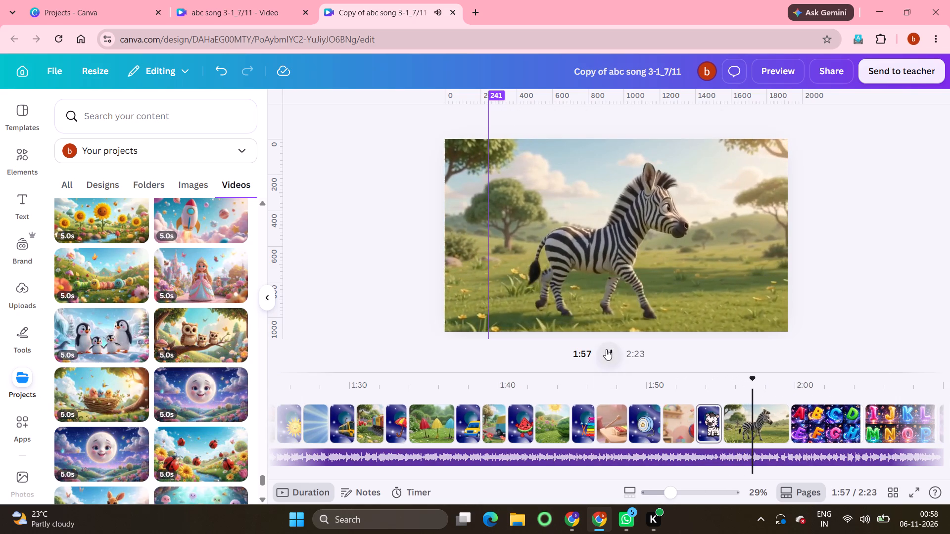
drag(783, 428, 744, 427)
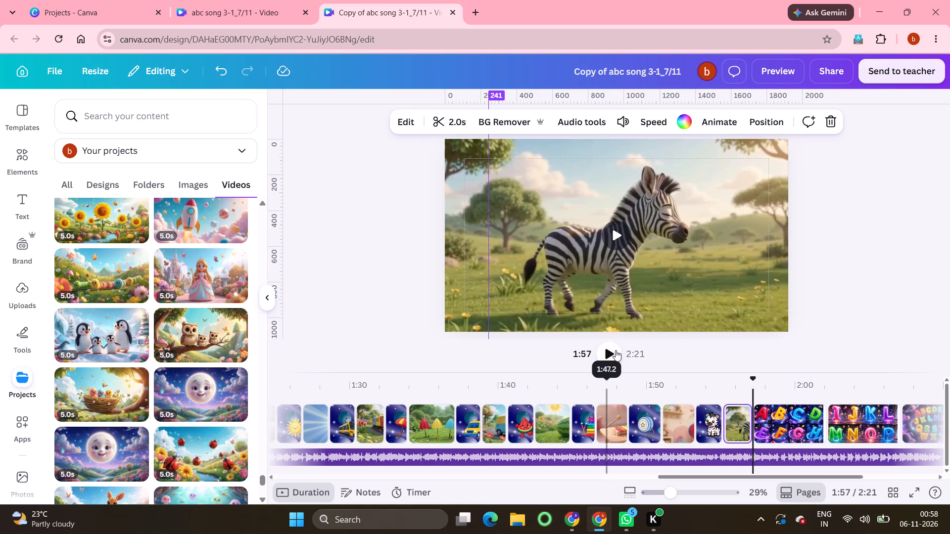
Play the song to its end and set the swirling alphabet video as the background of the last page.
click(616, 350)
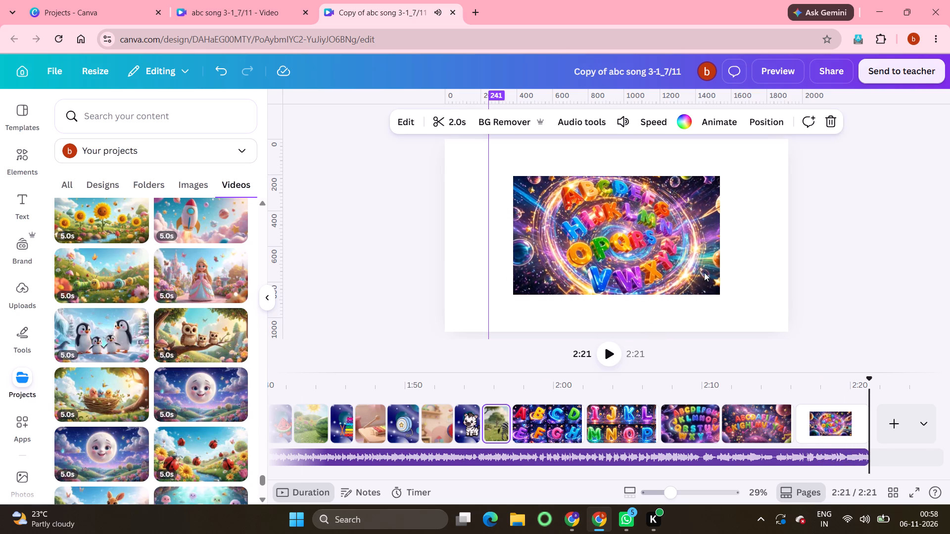
right_click(692, 250)
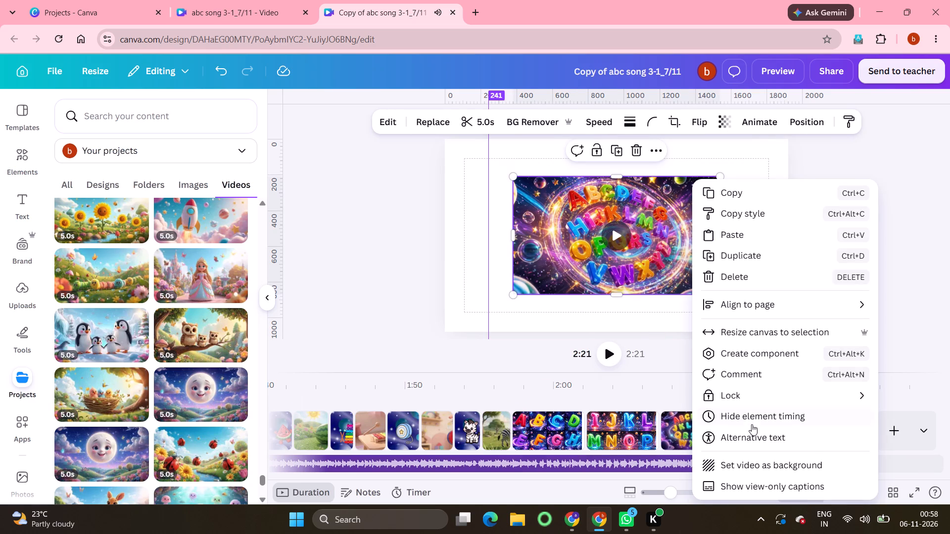
click(753, 471)
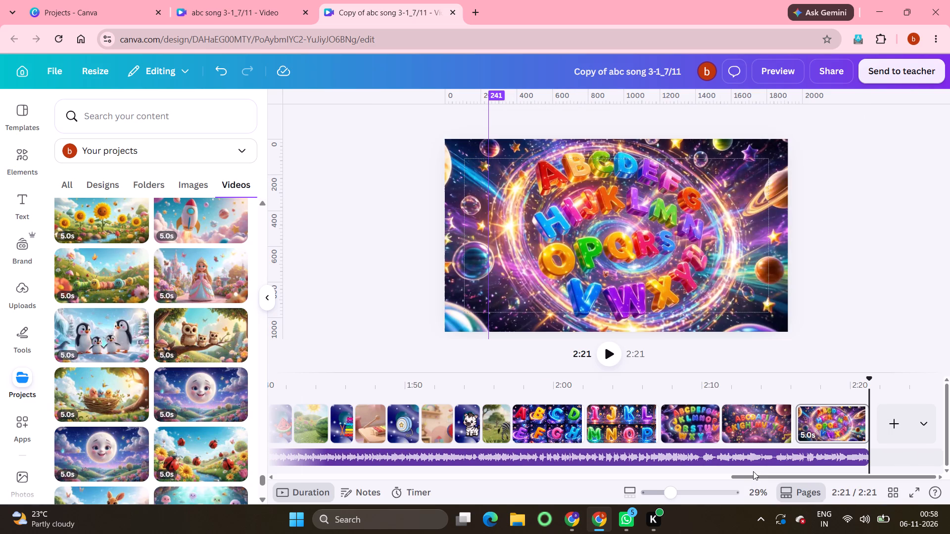
Add a page at the end with the uploaded 6.0 s Melo Tunes Rhymes "Thanks for watching" video as its background.
click(888, 416)
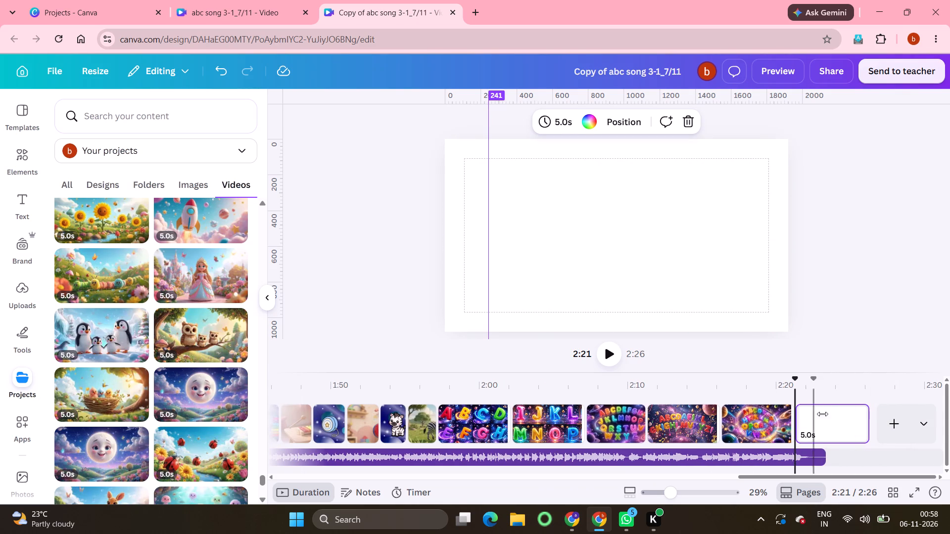
click(615, 361)
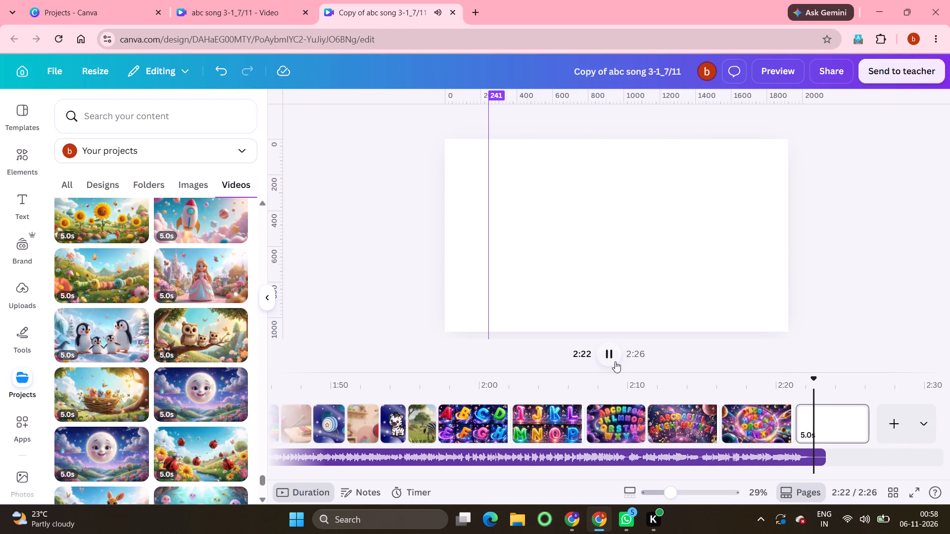
click(615, 361)
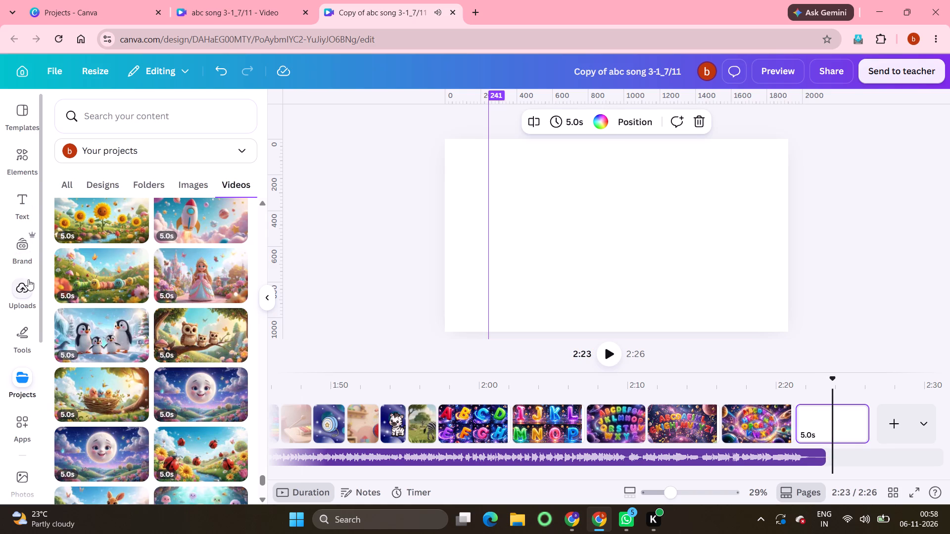
click(26, 305)
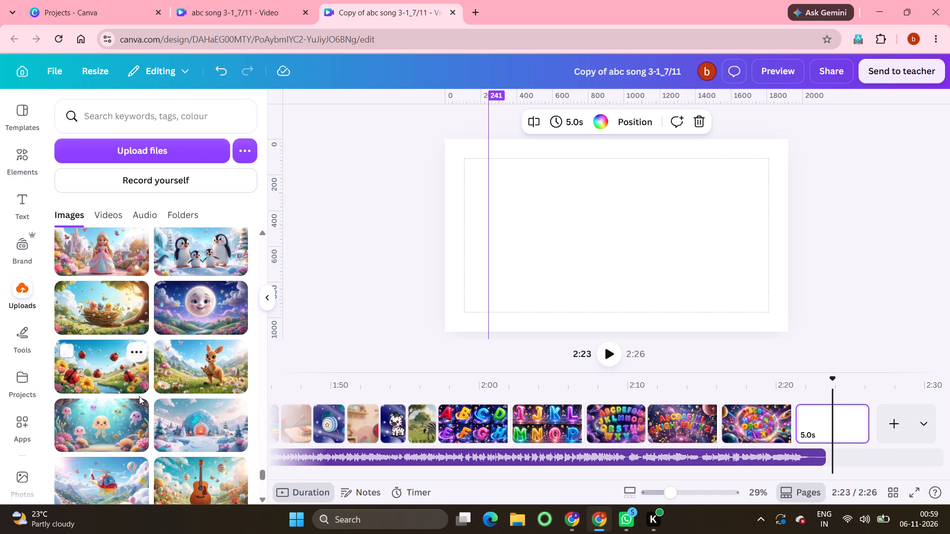
click(109, 216)
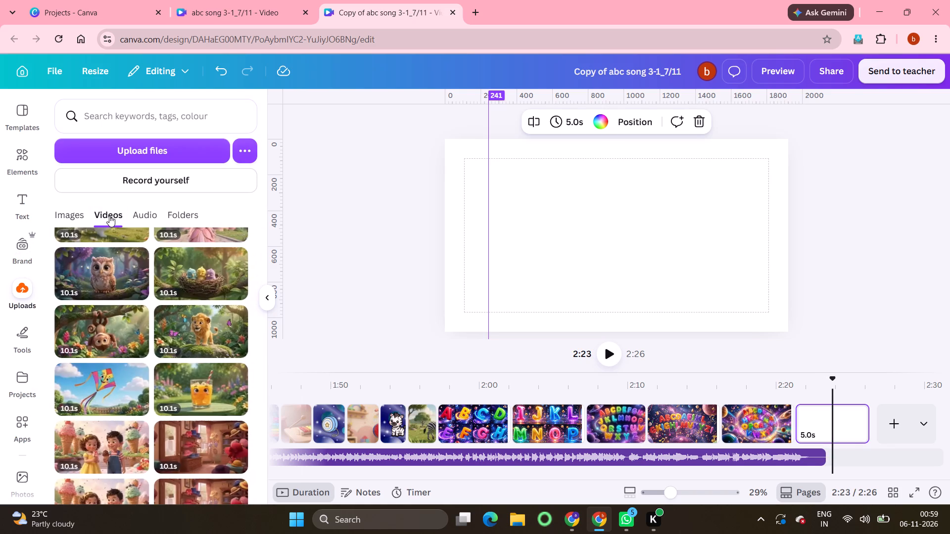
scroll(155, 373, down, 11)
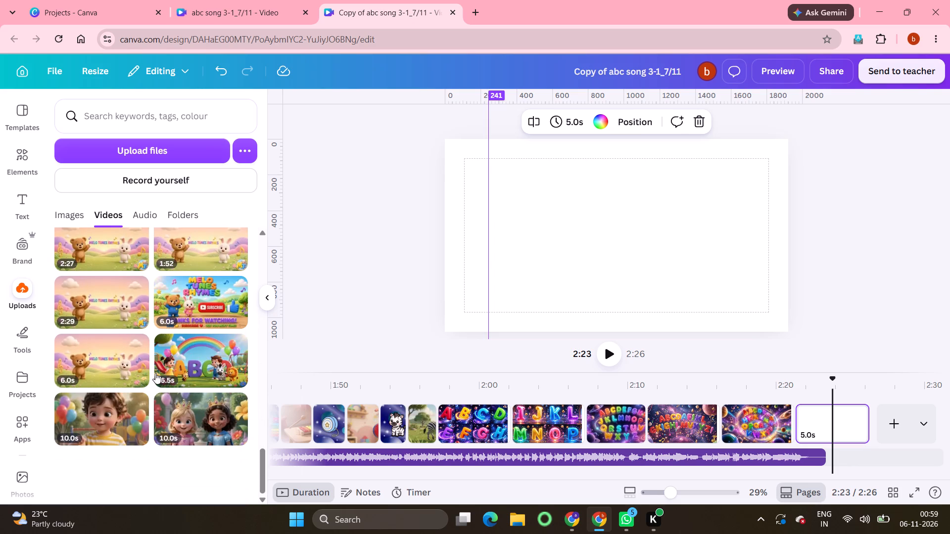
click(204, 298)
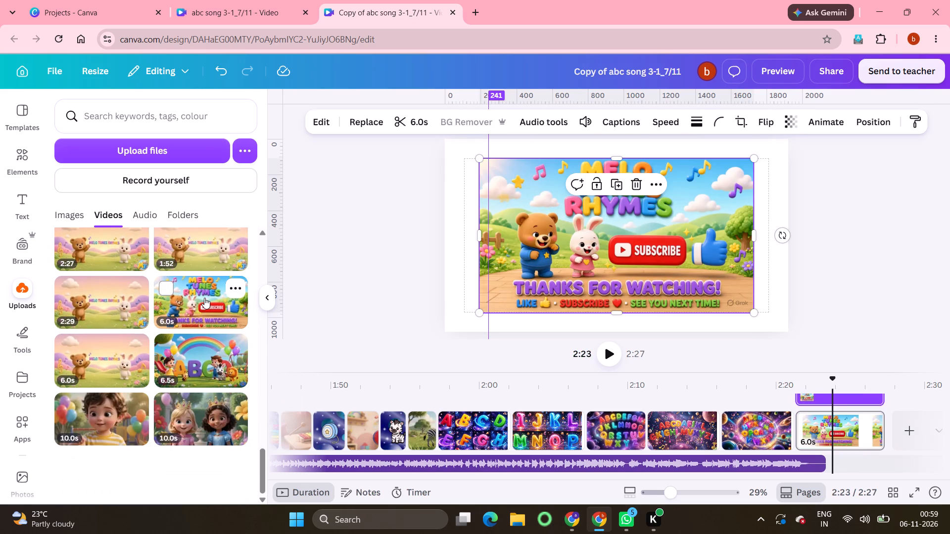
right_click(710, 226)
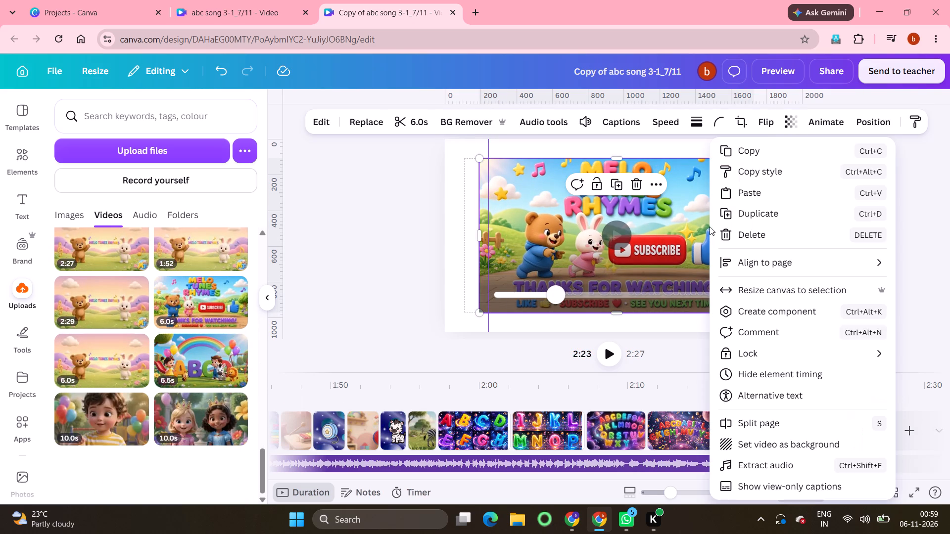
click(778, 442)
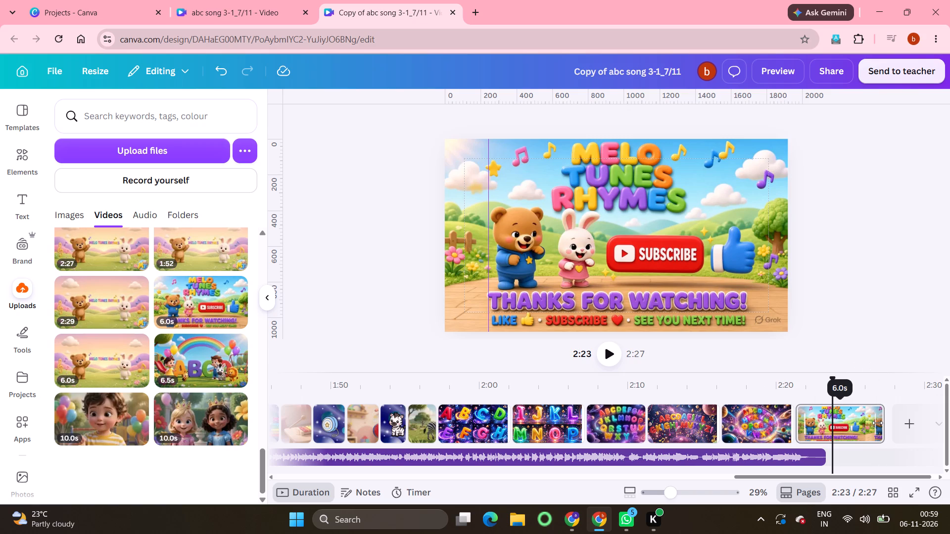
Shorten the closing "Thanks for watching" page to 5.2 s.
drag(880, 425, 862, 423)
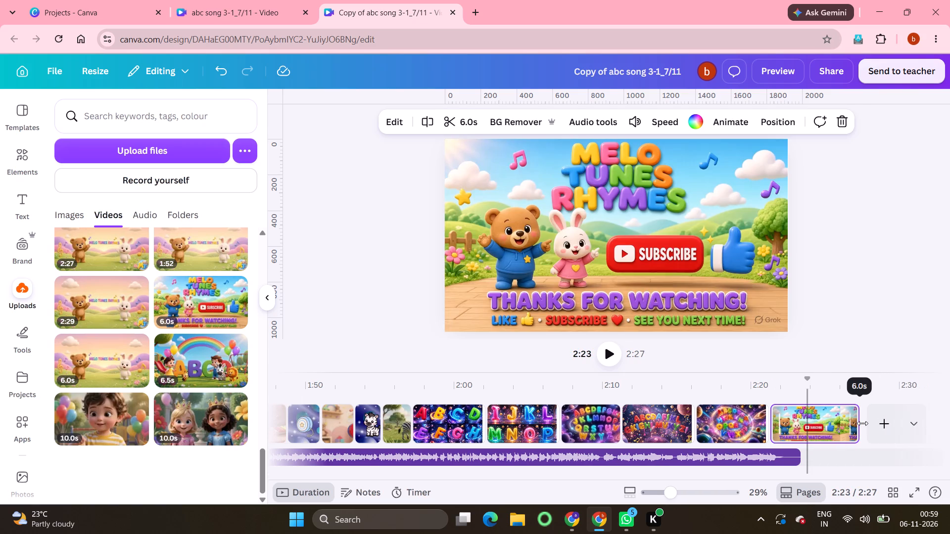
drag(862, 423, 843, 423)
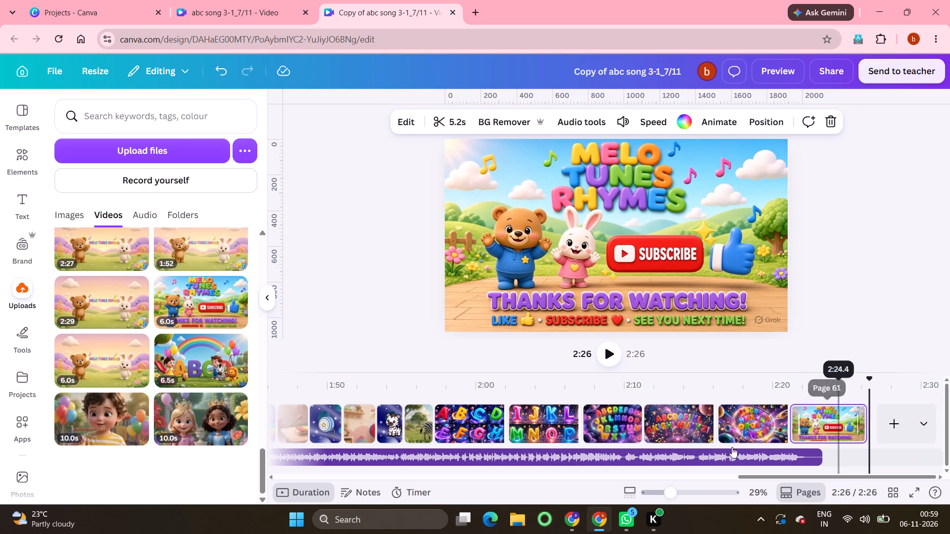
Set the uploaded 6.0 s Melo Tunes Rhymes bear-and-bunny intro video as the blank first page's background and shorten that page to 5.0 s.
scroll(448, 439, right, 12)
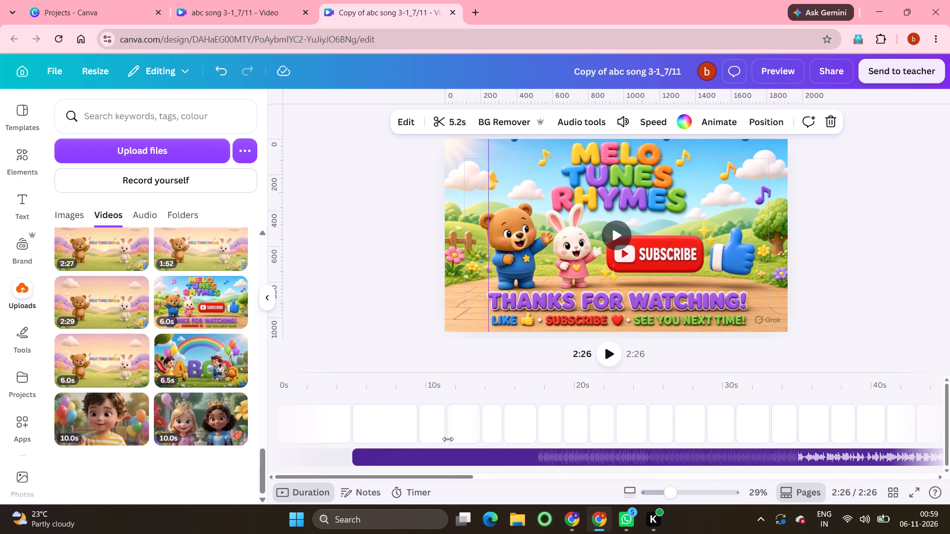
scroll(448, 439, right, 5)
click(292, 431)
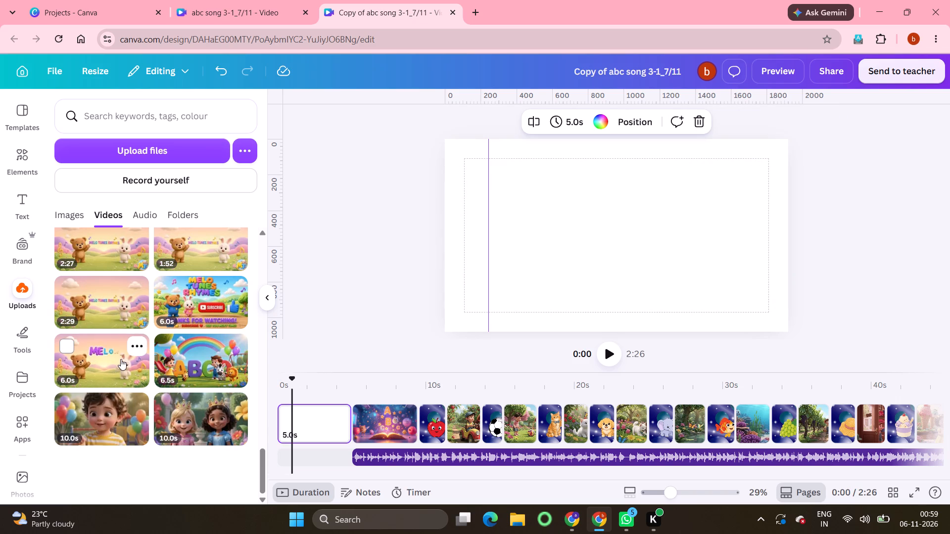
click(121, 359)
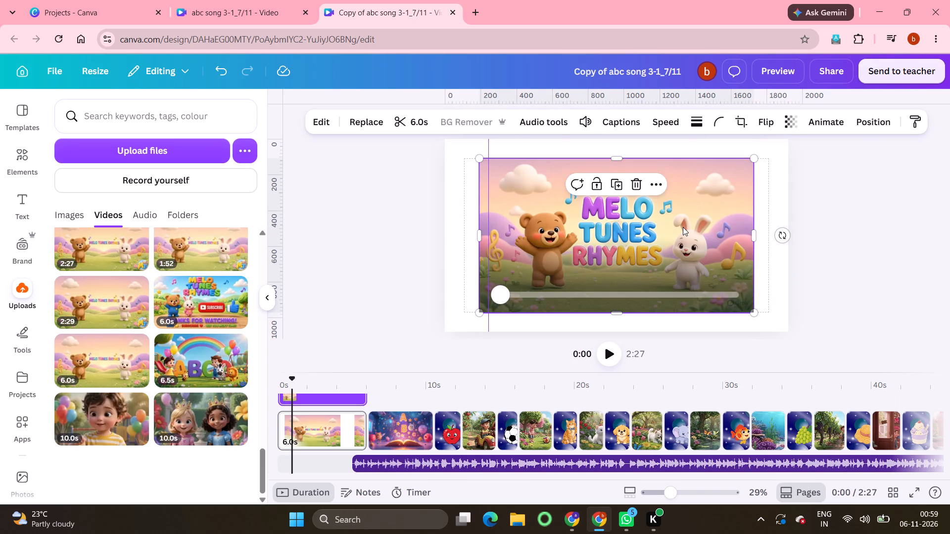
right_click(683, 227)
click(737, 445)
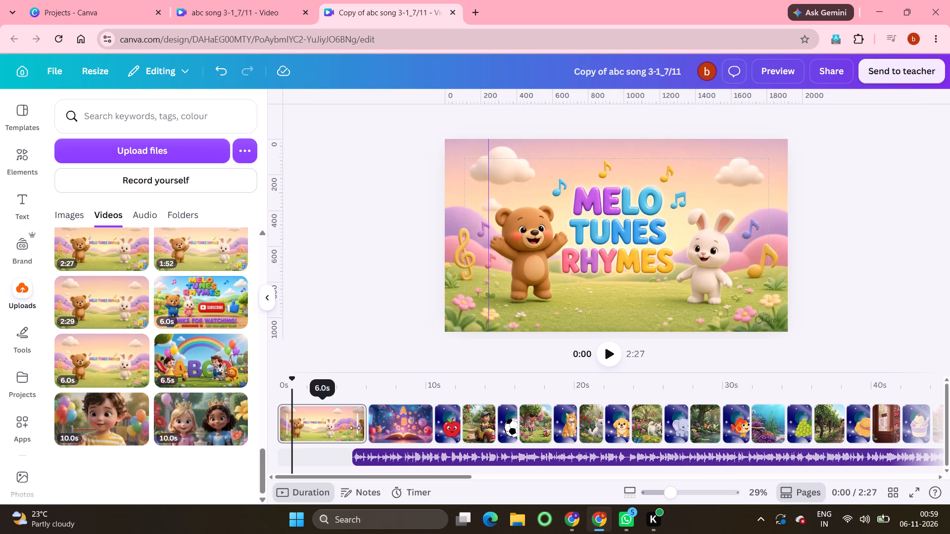
drag(355, 428, 339, 426)
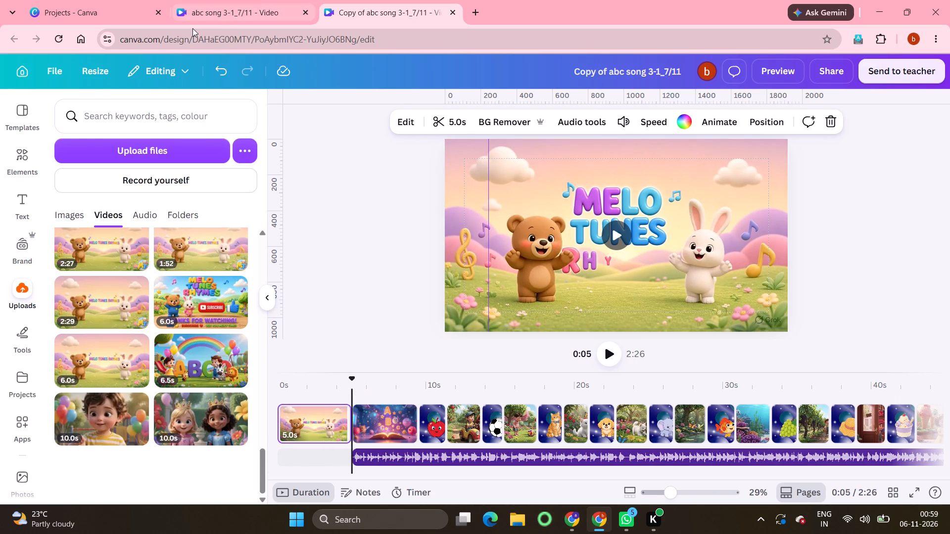
Copy the round MT logo from the zebra page of the abc song 3-1_7/11 design and paste it onto the copied video's intro page.
click(362, 15)
click(267, 6)
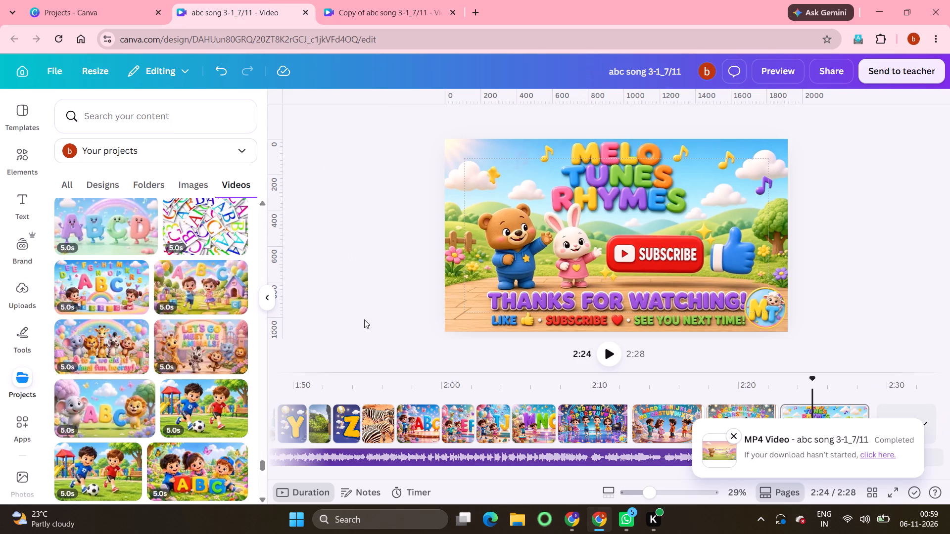
click(381, 427)
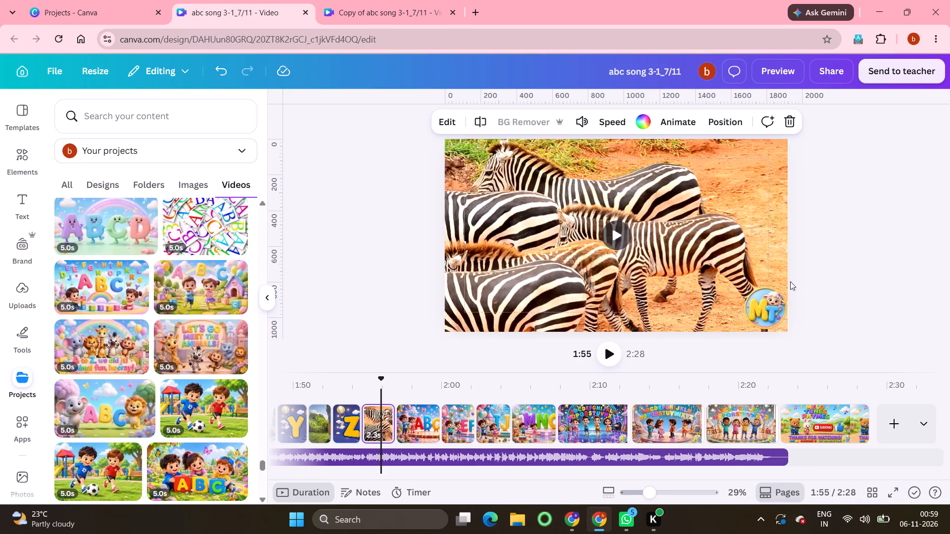
click(778, 289)
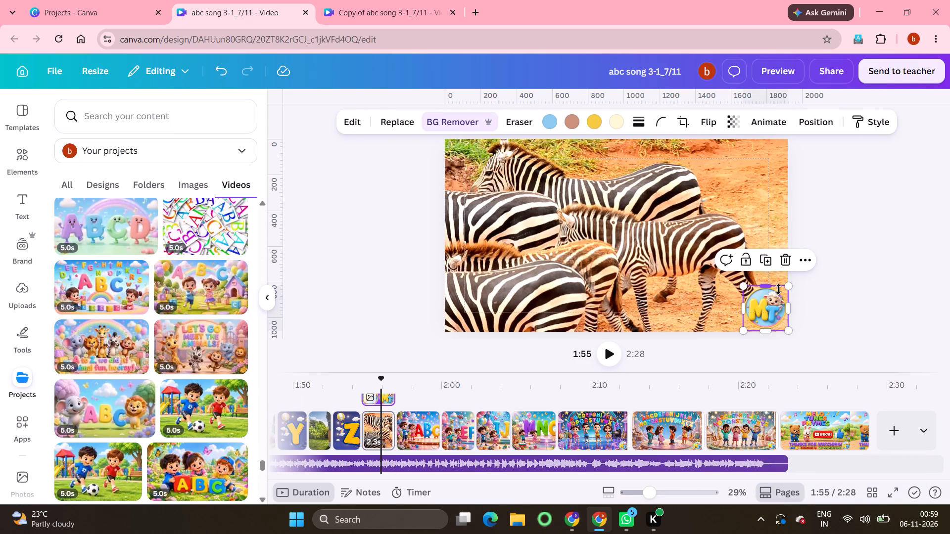
key(ctrl+c)
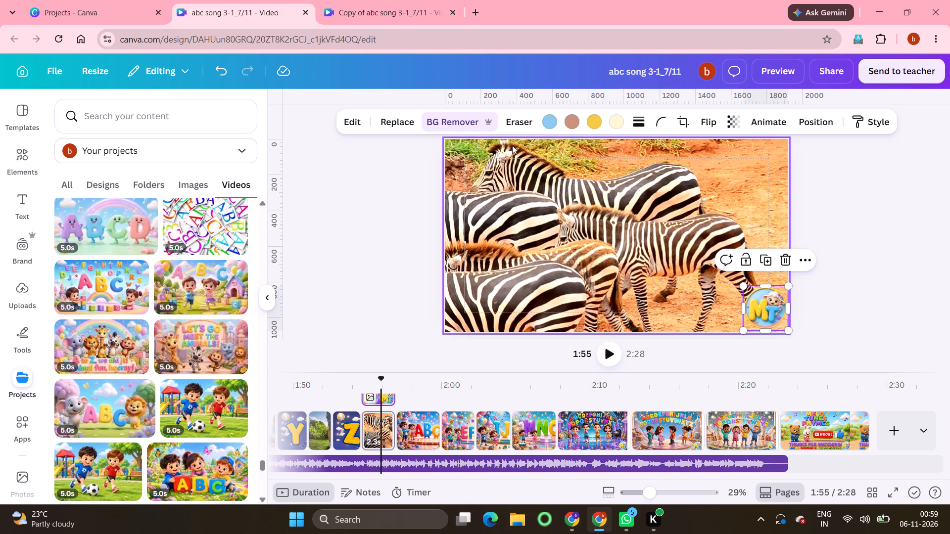
click(401, 9)
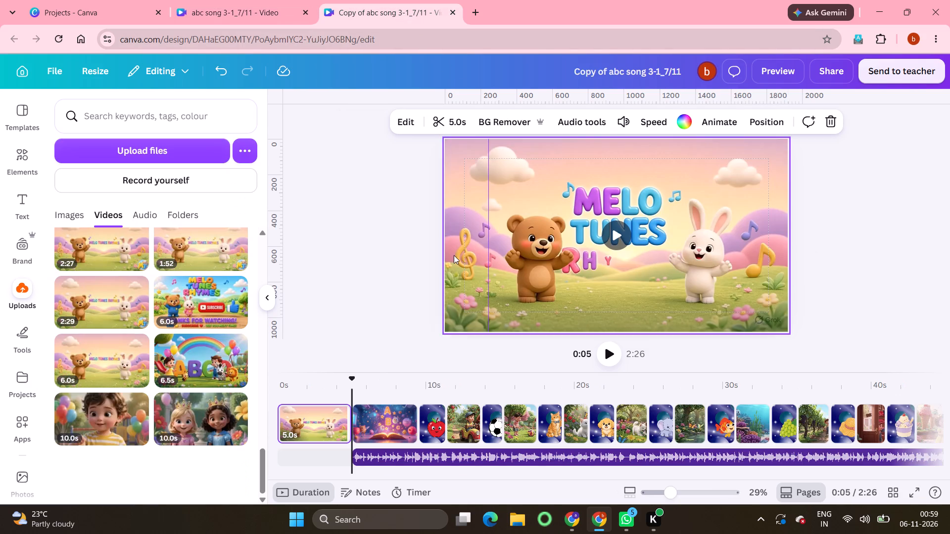
click(331, 423)
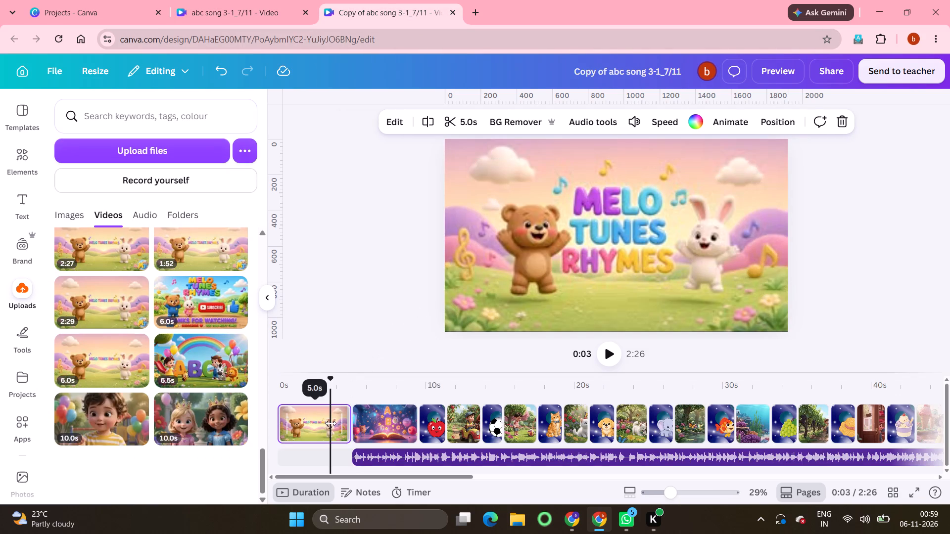
key(ctrl+v)
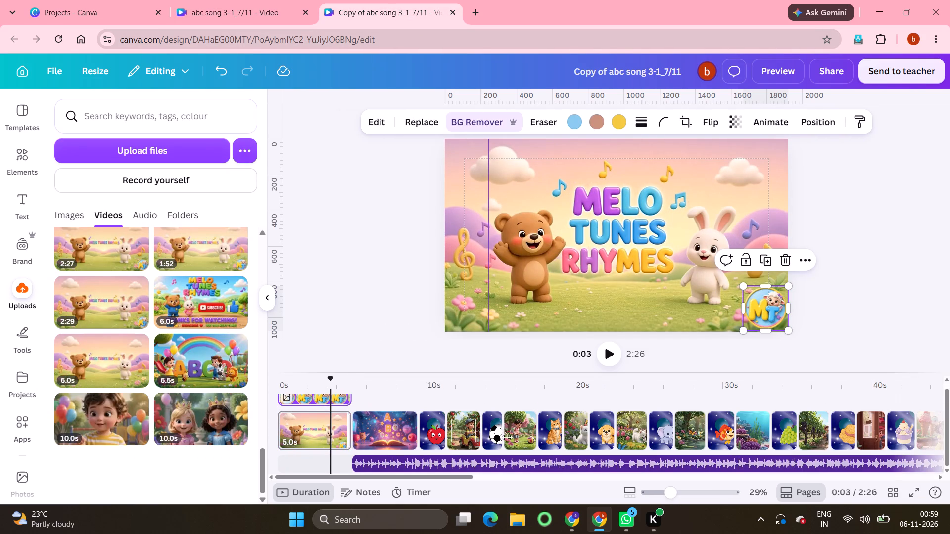
Paste the MT logo onto the glowing ABC book page, the A Apple page and the apple orchard scene.
click(400, 429)
key(ctrl+v)
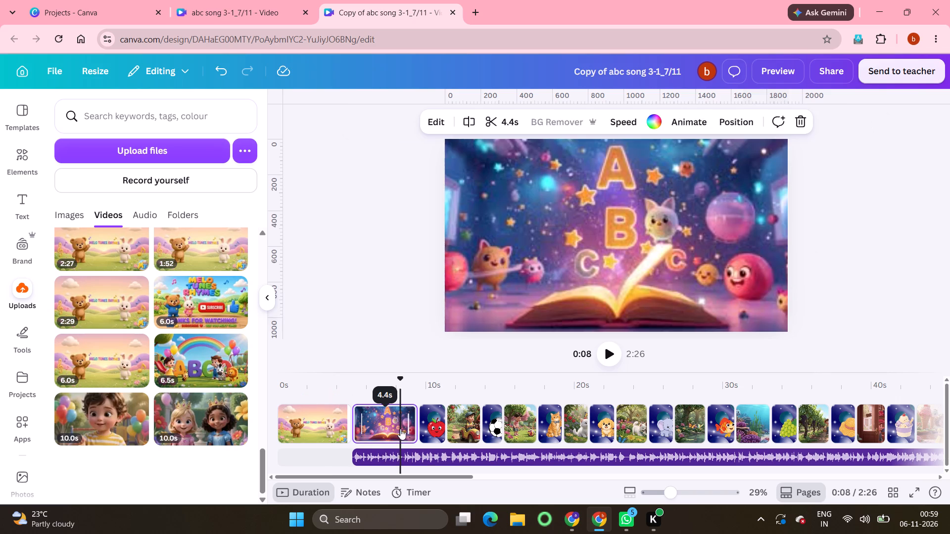
click(434, 428)
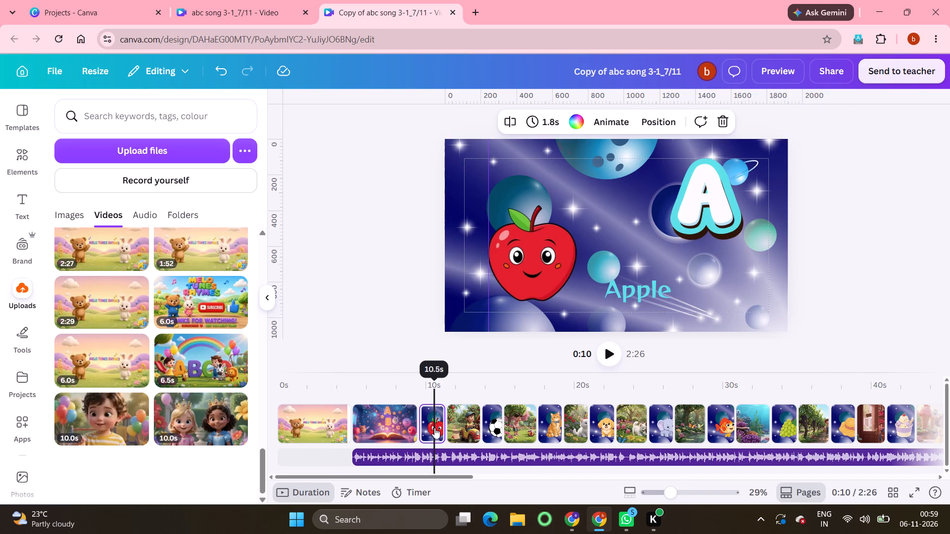
key(ctrl+v)
ctrl+click(434, 428)
click(461, 433)
key(ctrl+v)
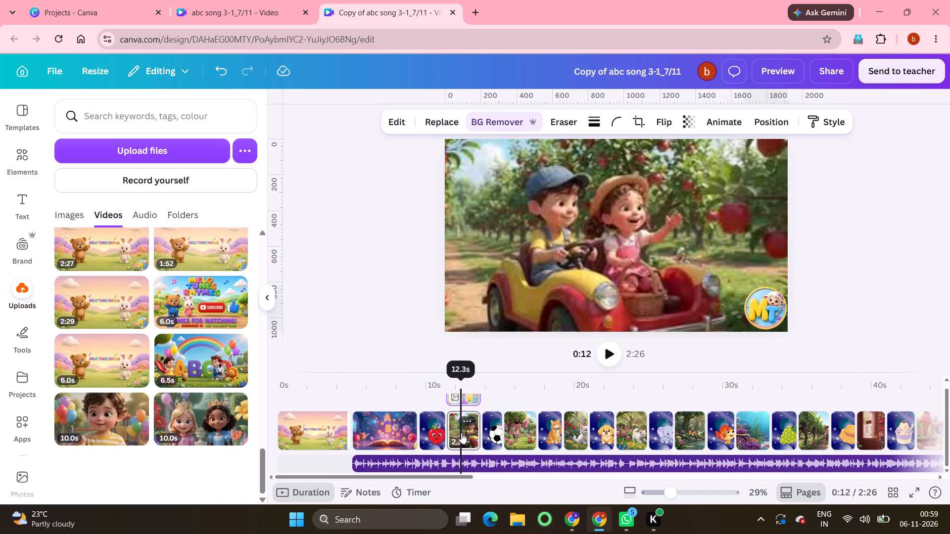
Paste the MT logo onto the B Ball page and its scene, and the C Cat page and its kittens scene.
click(495, 436)
key(ctrl+v)
click(524, 438)
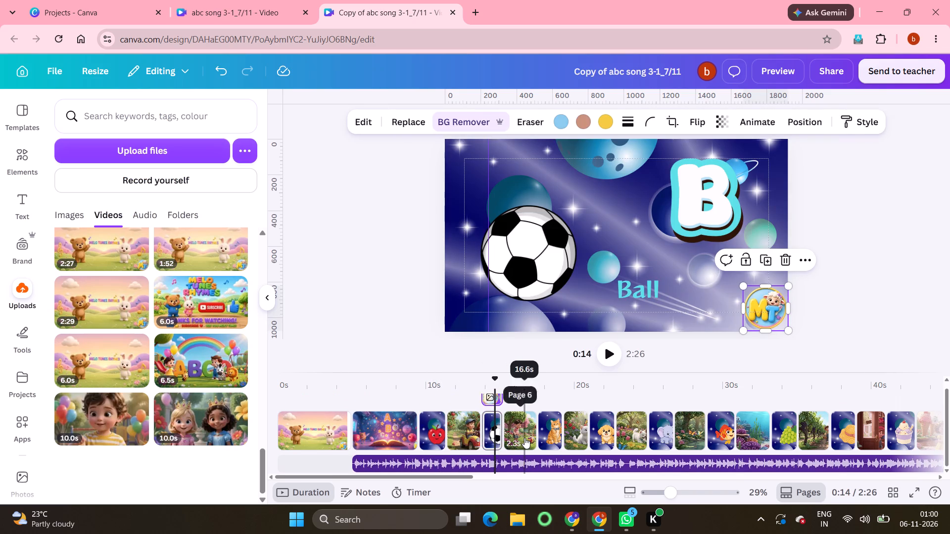
key(ctrl+v)
double_click(548, 436)
key(ctrl+v)
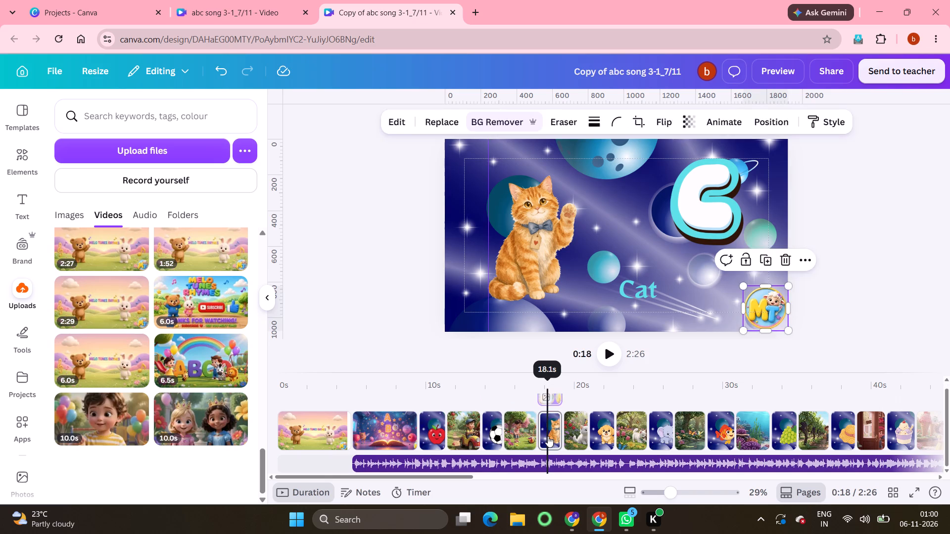
click(578, 431)
key(ctrl+v)
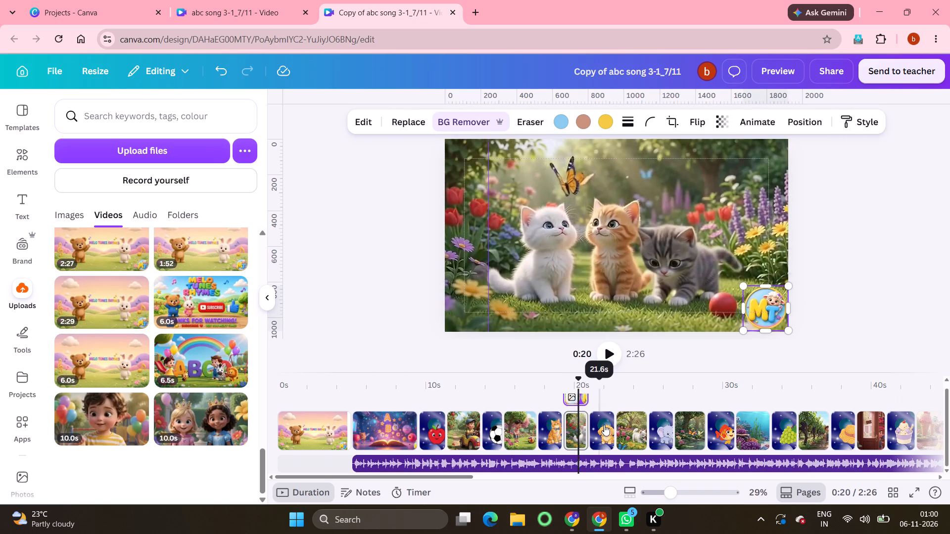
Paste the MT logo onto the D puppy page and its scene, and the E Elephant page and its jungle scene.
click(605, 424)
key(ctrl+v)
click(633, 433)
key(ctrl+v)
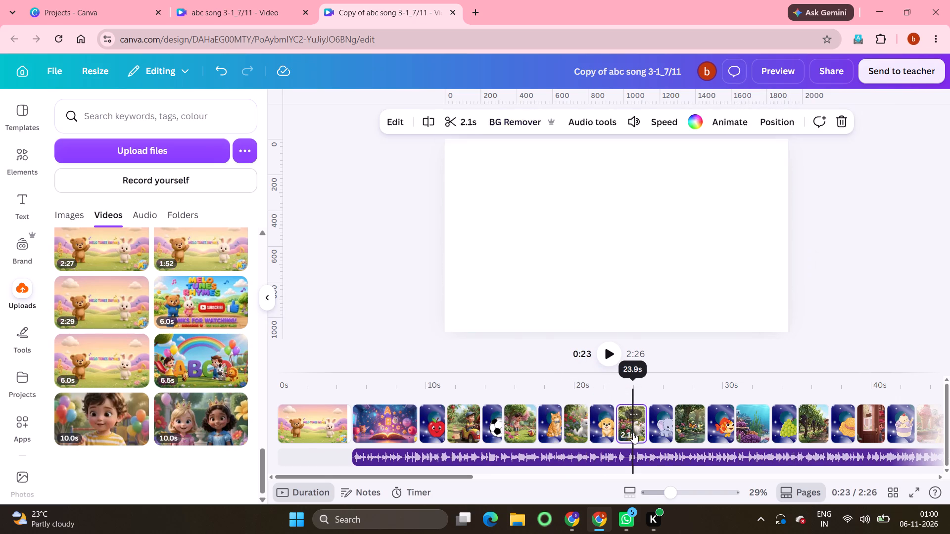
click(675, 431)
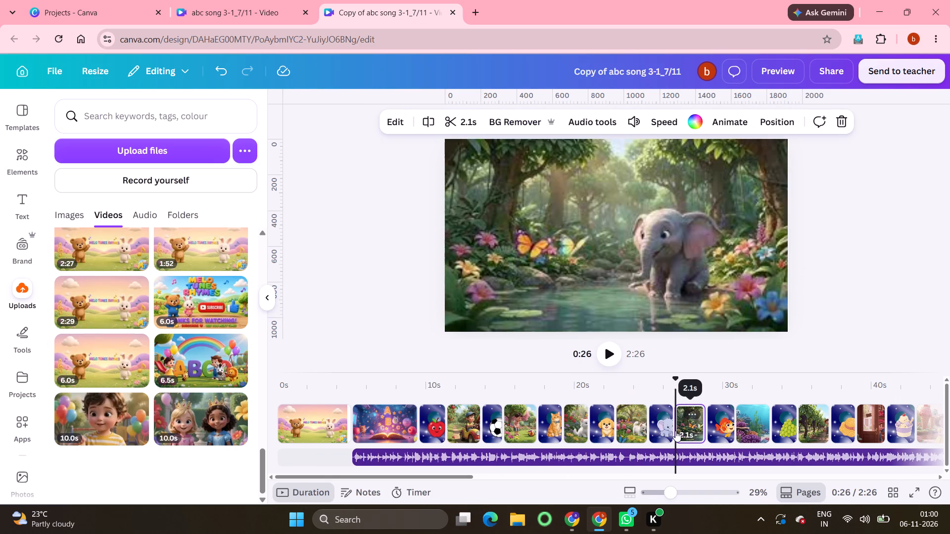
click(656, 420)
key(ctrl+v)
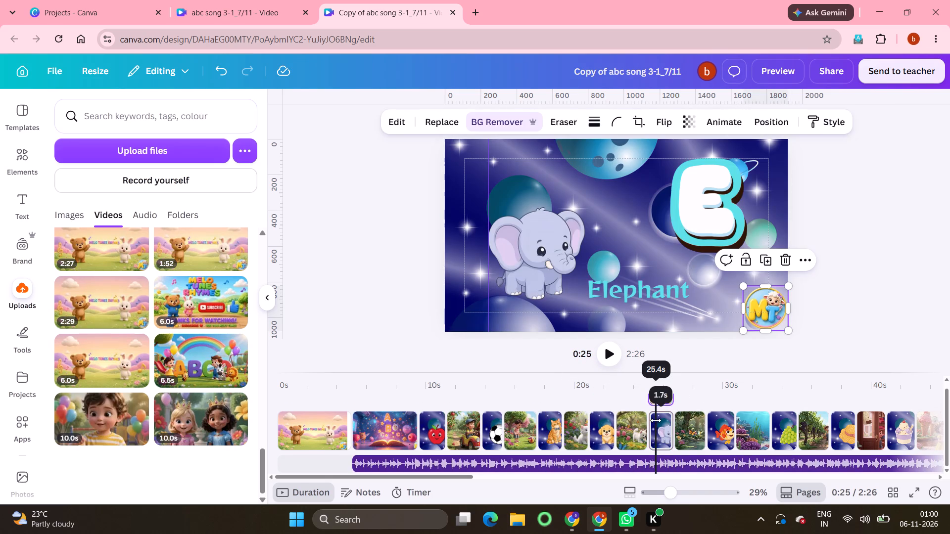
click(690, 429)
key(ctrl+v)
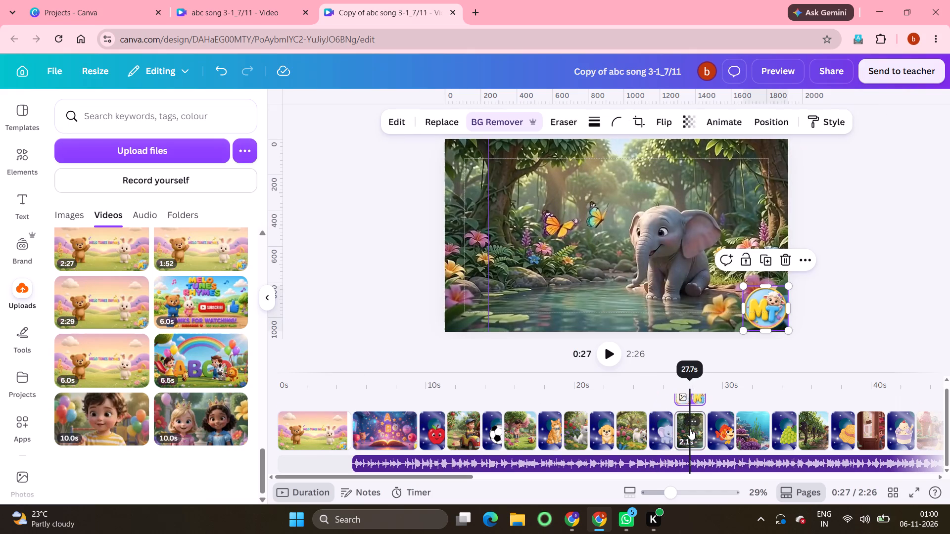
Paste the MT logo onto the F Fish page and its underwater scene, and the G grapes page and its vineyard scene.
click(721, 435)
key(ctrl+v)
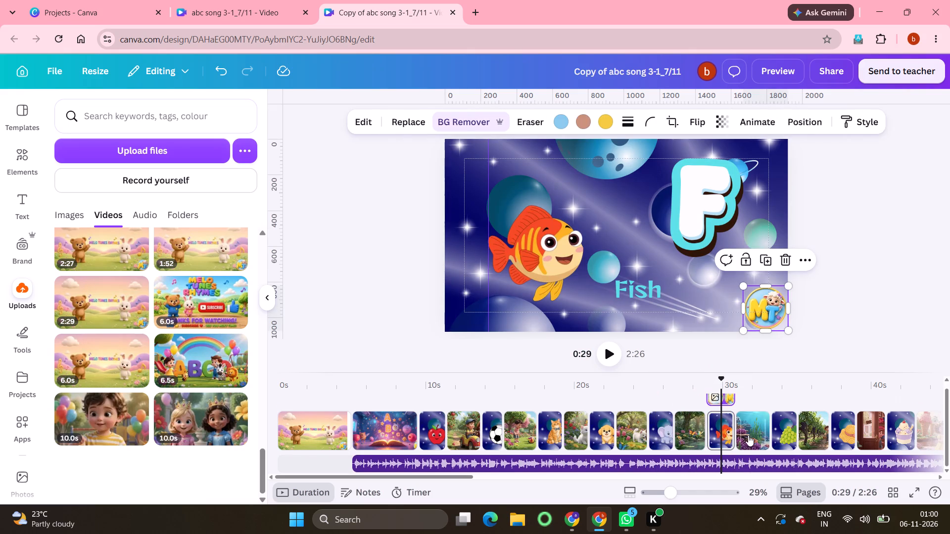
click(752, 435)
key(ctrl+v)
click(781, 433)
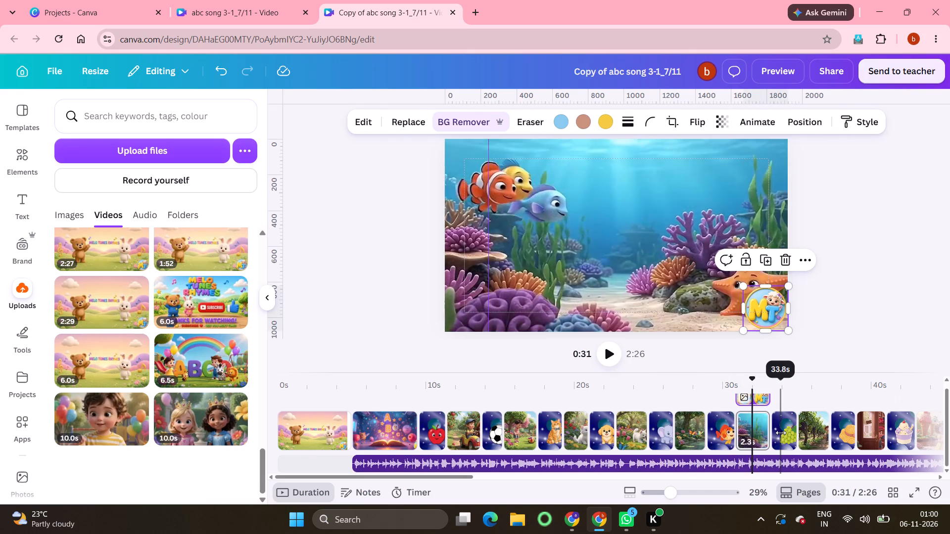
key(ctrl+v)
click(820, 432)
key(ctrl+v)
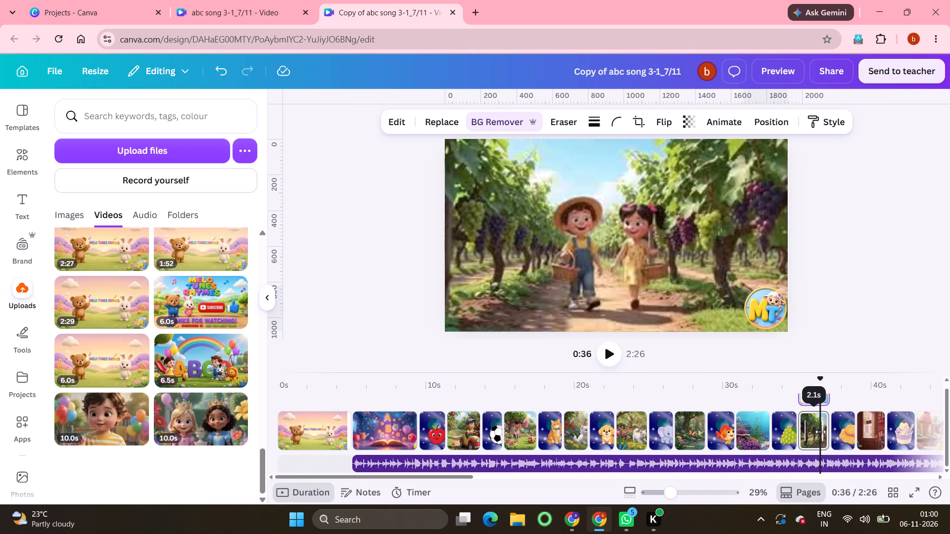
Paste the MT logo onto the H Hat page and its hat shop scene, and the I Ice-cream page and its scene.
click(841, 433)
key(ctrl+v)
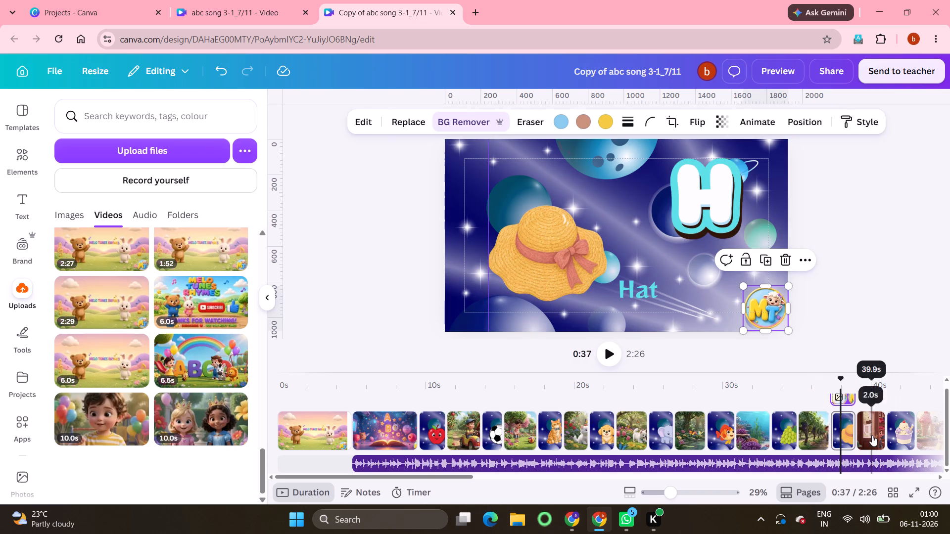
click(872, 435)
key(ctrl+v)
scroll(872, 435, left, 6)
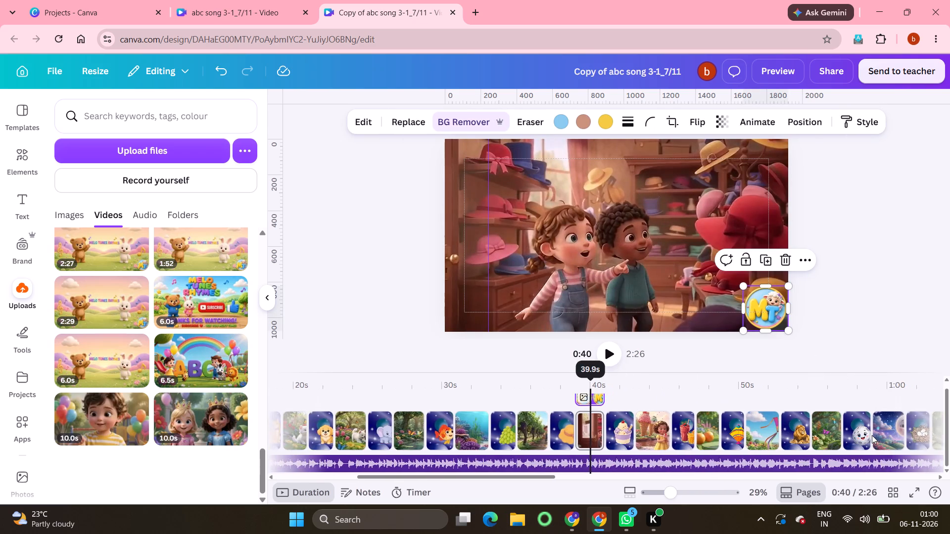
scroll(872, 435, left, 3)
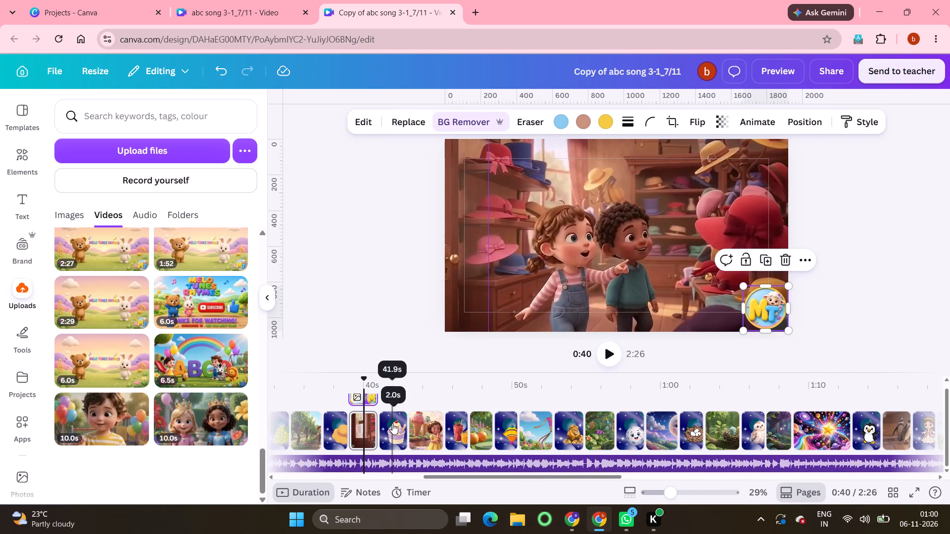
click(392, 423)
key(ctrl+v)
click(428, 422)
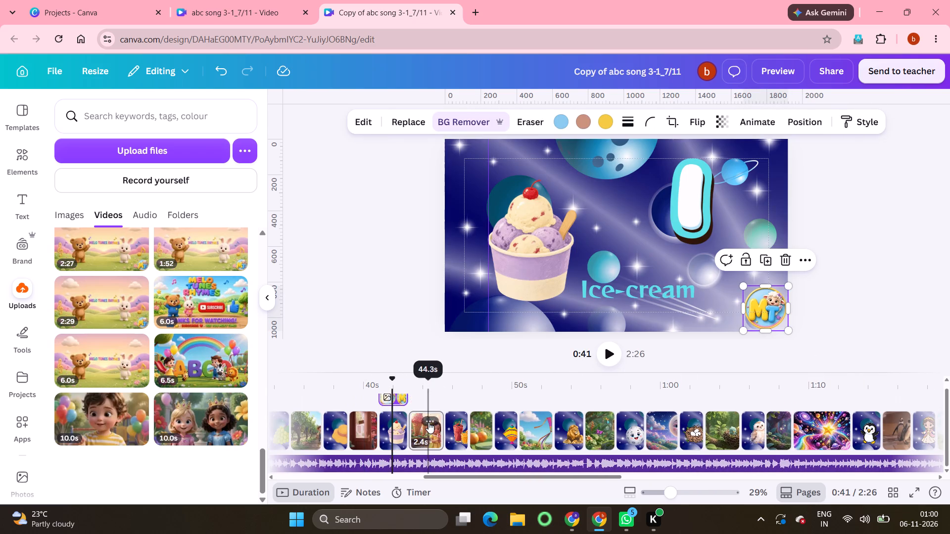
key(ctrl+v)
Paste the MT logo onto the J Juice page and its orange juice scene, and the K Kite page and its kite scene.
click(454, 430)
key(ctrl+v)
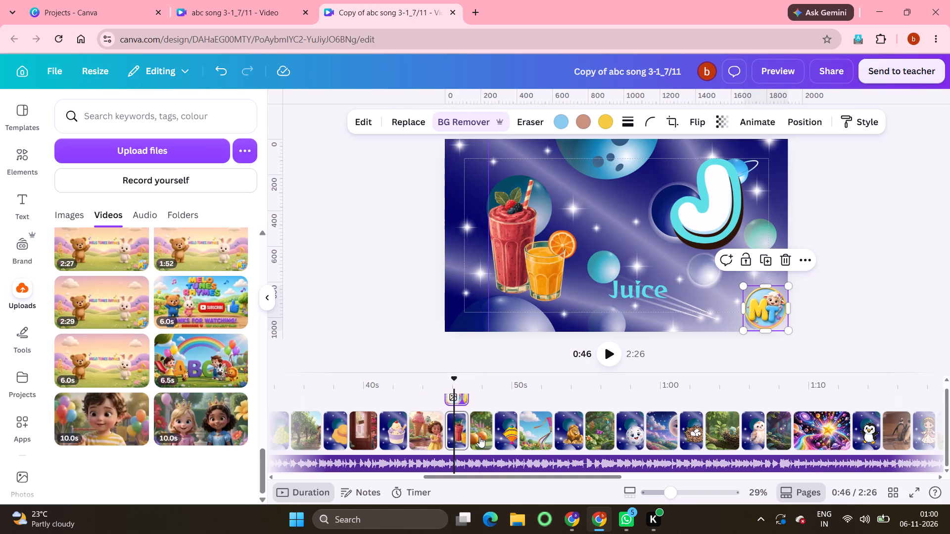
click(481, 437)
key(ctrl+v)
click(498, 438)
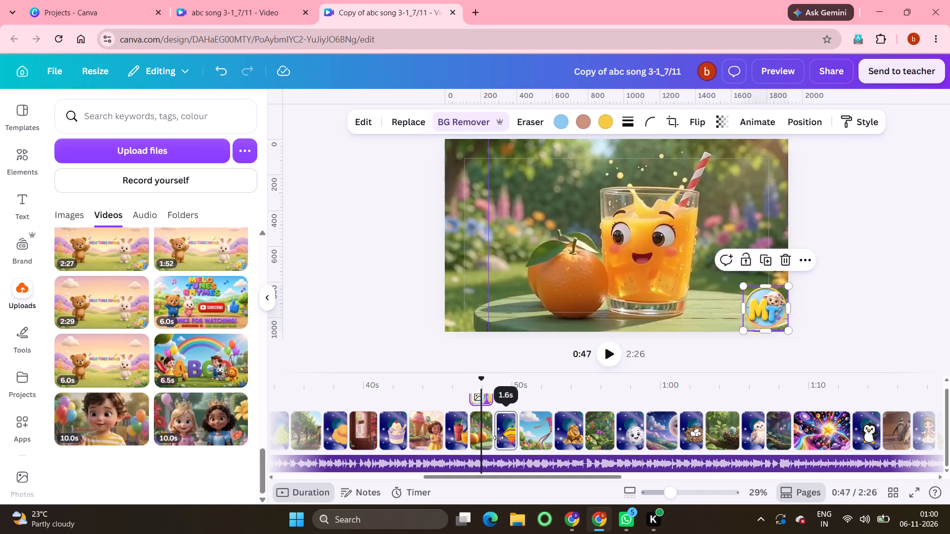
key(ctrl+v)
click(531, 437)
key(ctrl+v)
ctrl+click(531, 437)
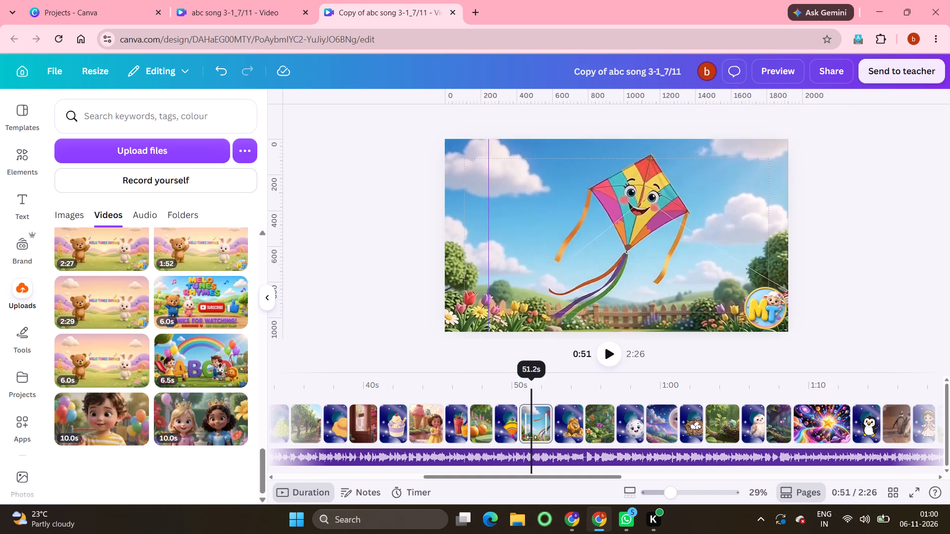
click(507, 425)
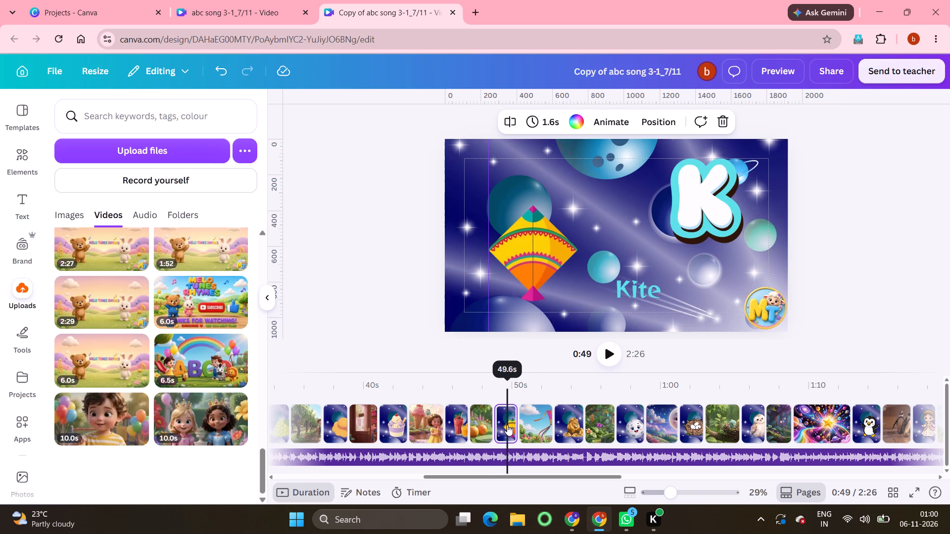
Paste the MT logo onto the L Lion page and its jungle scene, and the M moon page and its night-sky scene.
click(573, 422)
key(ctrl+v)
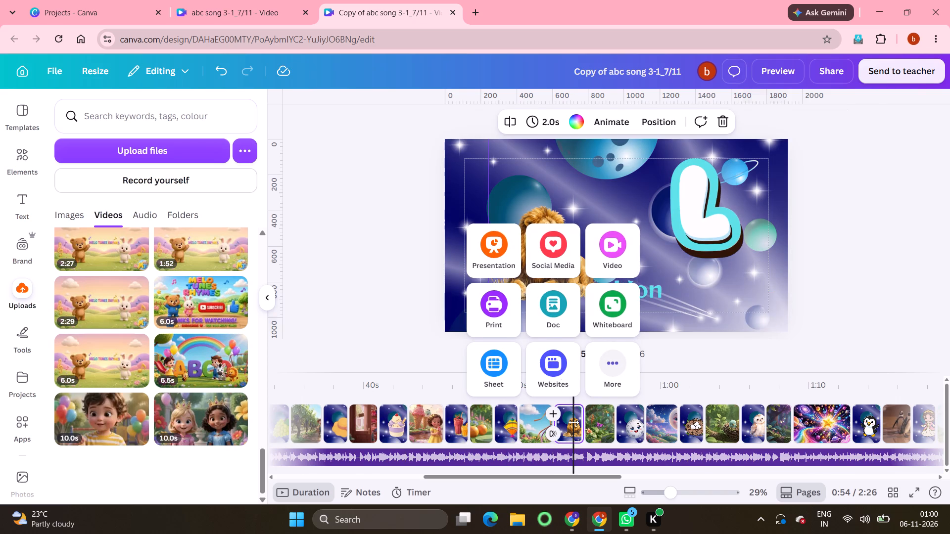
click(612, 430)
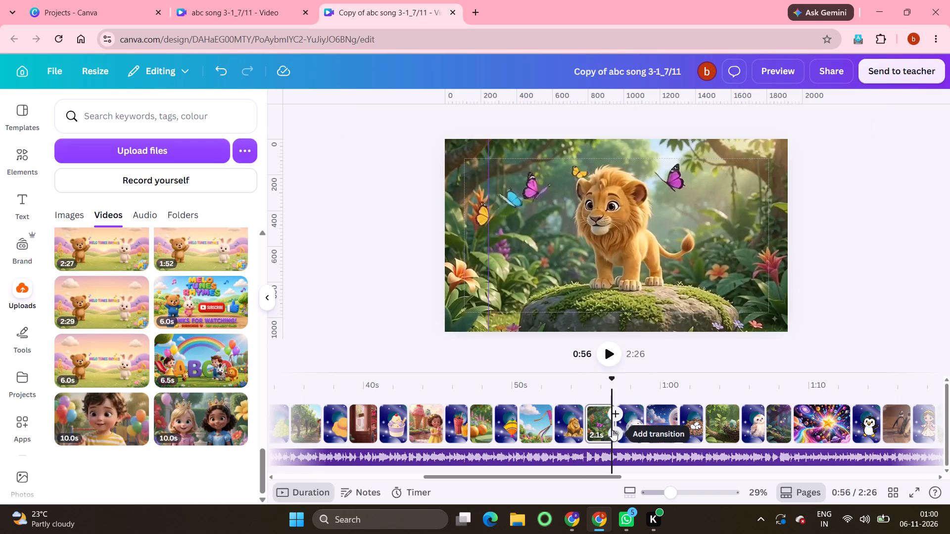
key(ctrl+v)
click(636, 431)
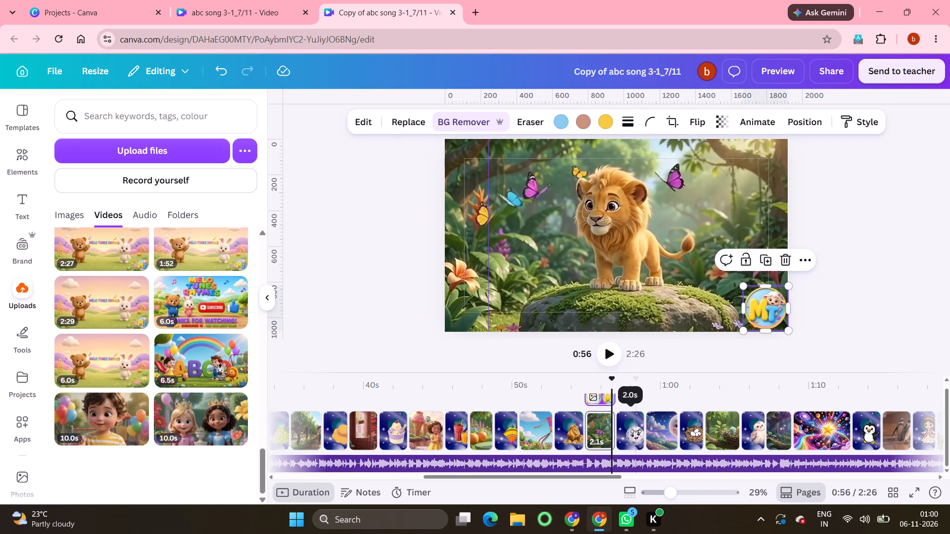
key(ctrl+v)
click(663, 434)
key(ctrl+v)
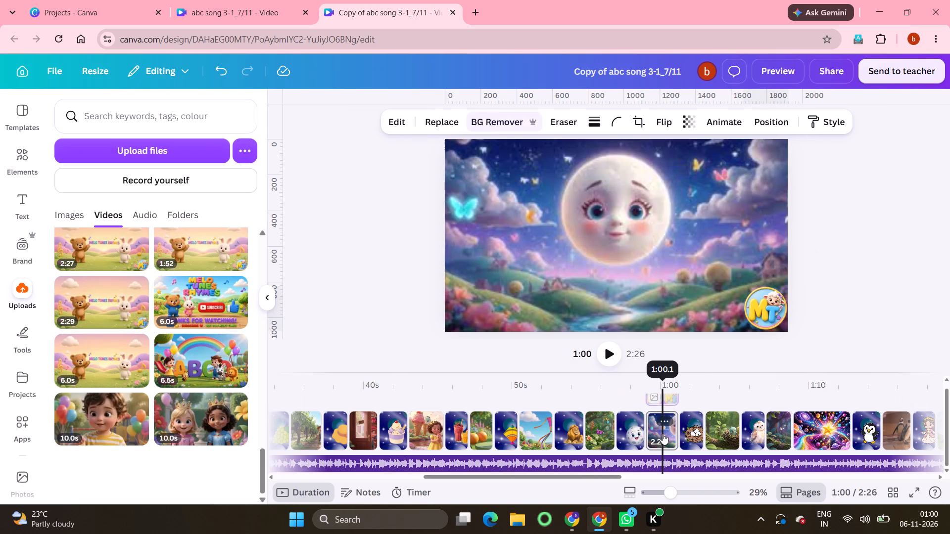
Paste the MT logo onto the N Nest page and its scene, and the Owl page and its scene.
click(693, 436)
key(ctrl+v)
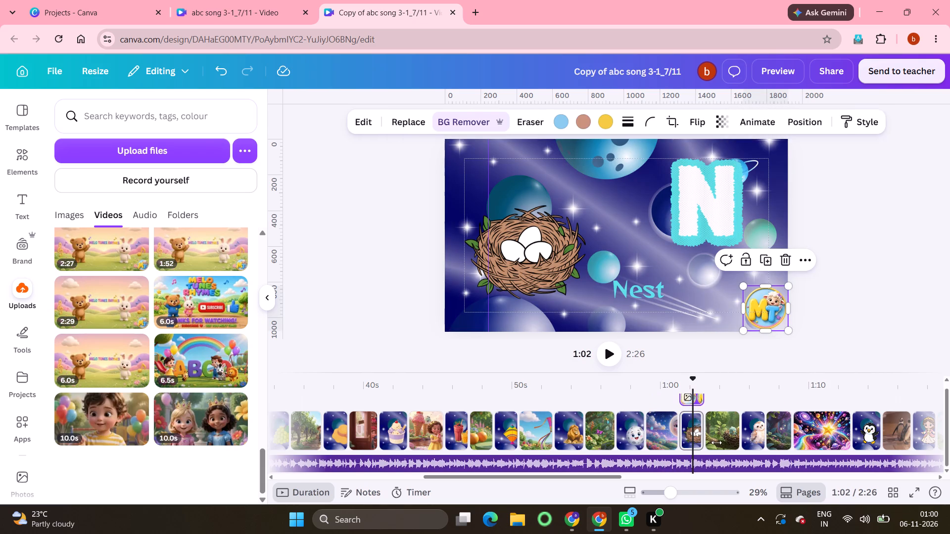
click(717, 443)
key(ctrl+v)
click(746, 442)
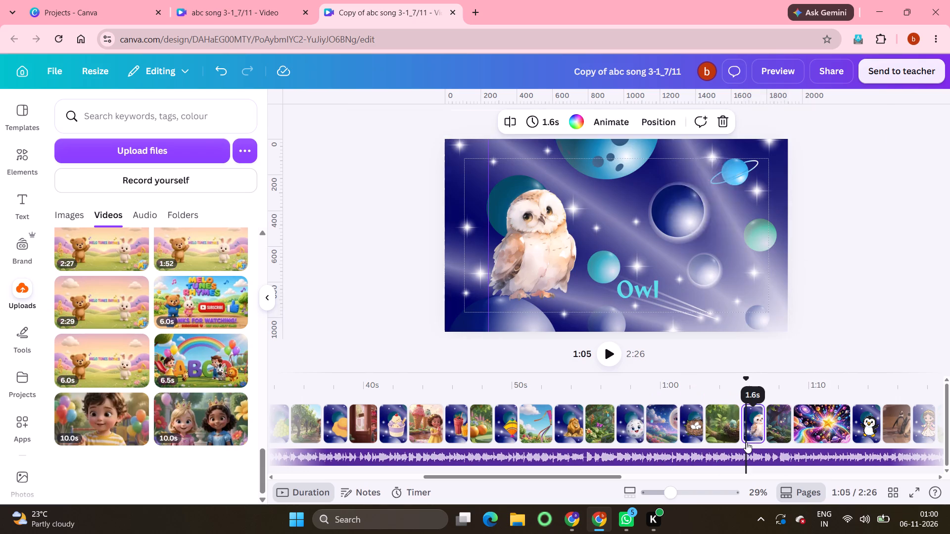
key(ctrl+v)
click(776, 440)
key(ctrl+v)
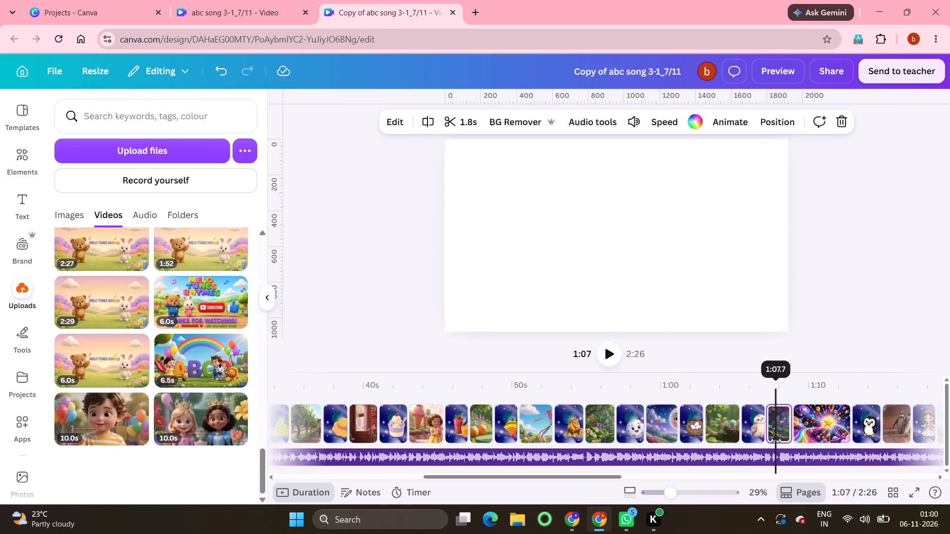
Paste the MT logo onto the 3.9 s star-burst galaxy page, the Penguin page and the penguins beach scene.
click(814, 435)
key(ctrl+v)
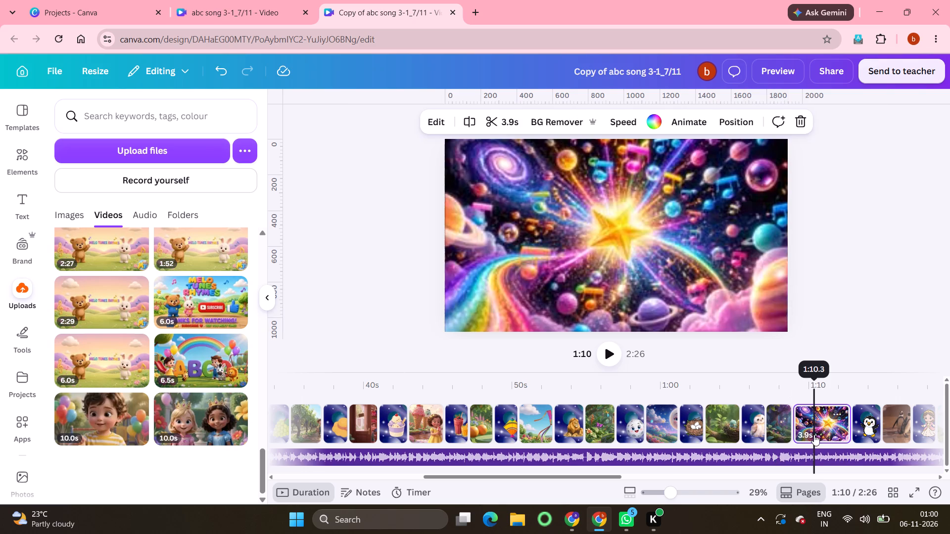
scroll(814, 435, left, 9)
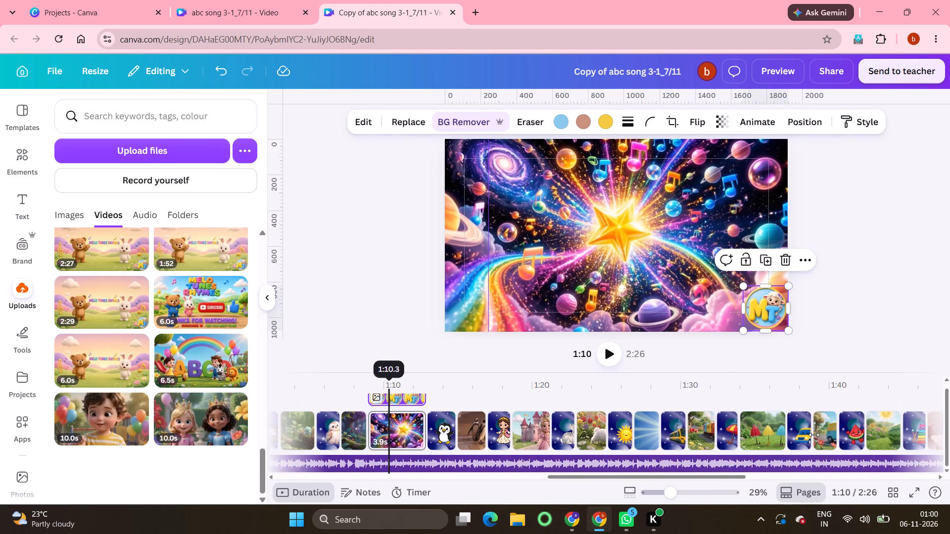
scroll(814, 435, left, 1)
click(444, 432)
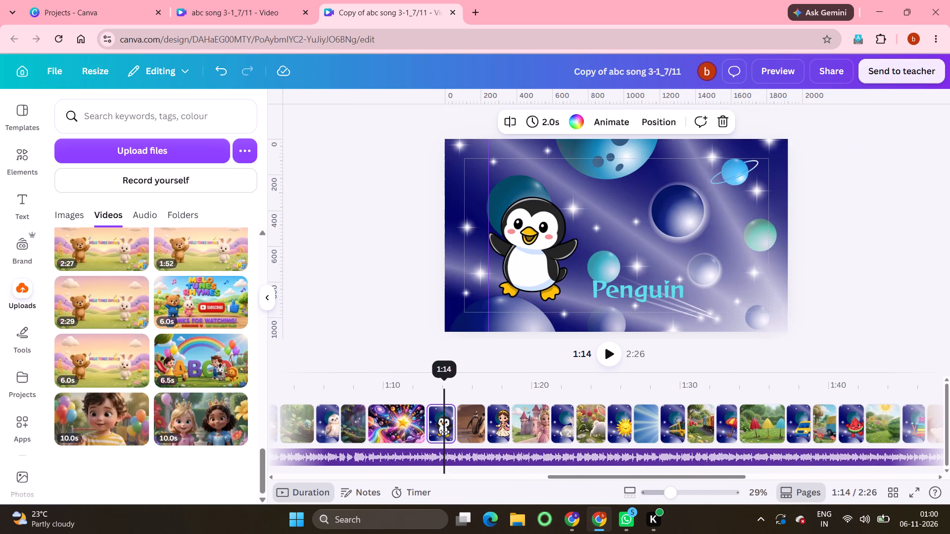
key(ctrl+v)
click(473, 439)
key(ctrl+v)
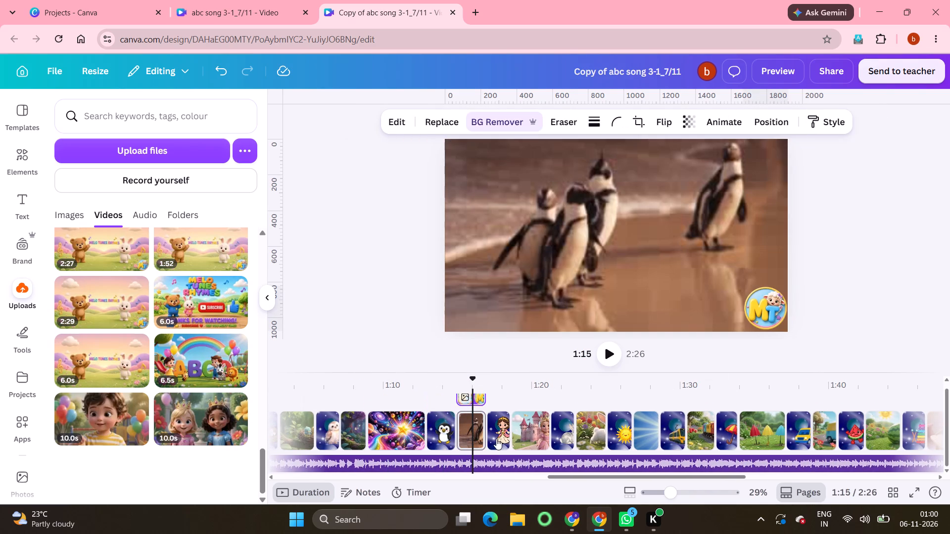
Paste the MT logo onto the Q Queen page and its castle scene, and the R Rabbit page and its rabbit scene.
click(498, 438)
key(ctrl+v)
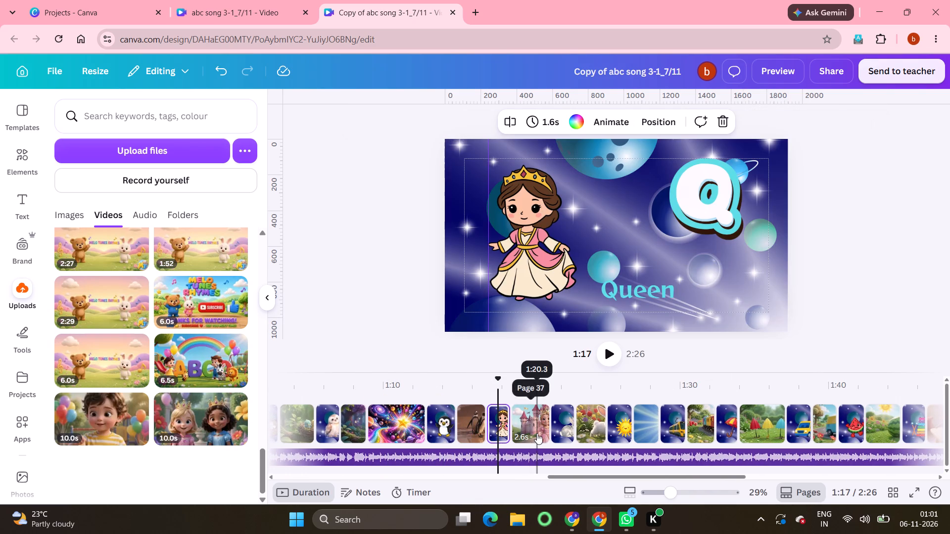
click(537, 433)
key(ctrl+v)
click(564, 428)
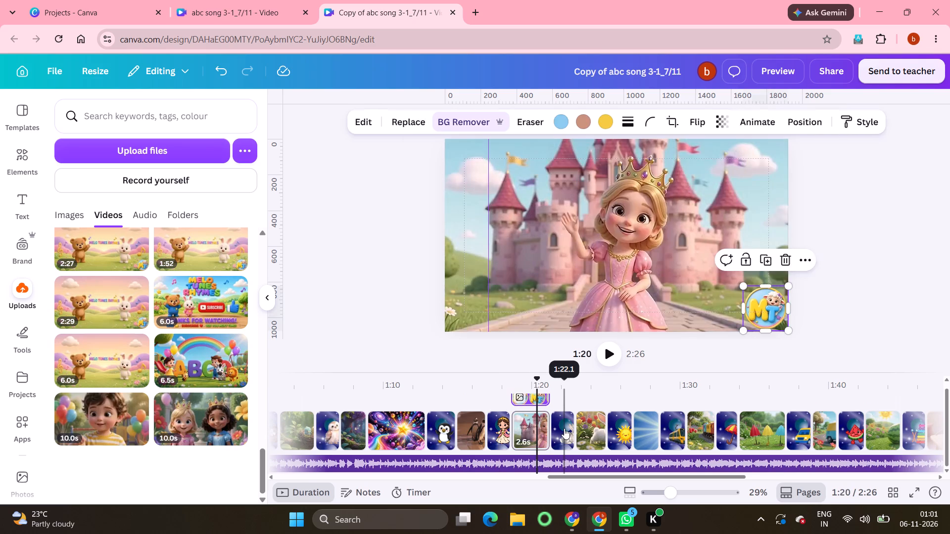
key(ctrl+v)
click(581, 430)
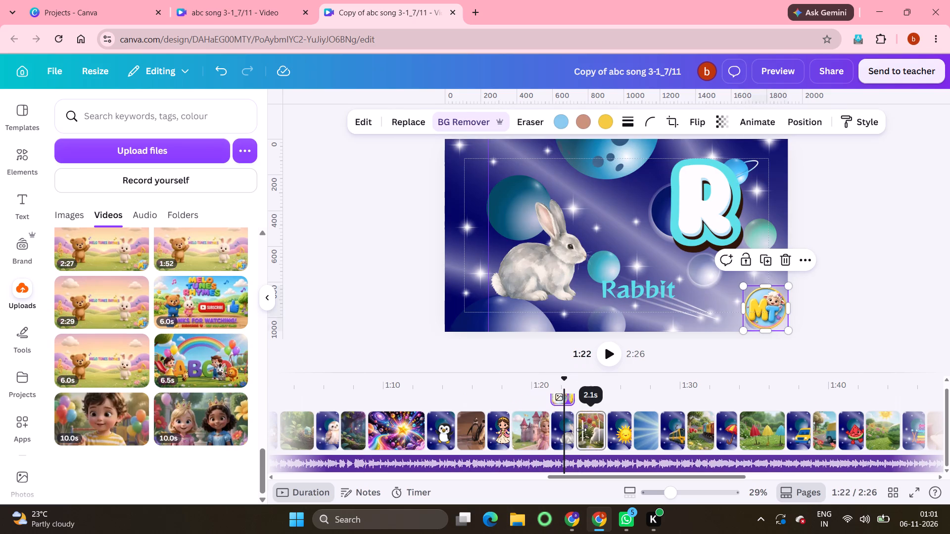
key(ctrl+v)
Paste the MT logo onto the S Sun page and its sunburst sky scene, and the T Train page and its train scene.
click(621, 436)
key(ctrl+v)
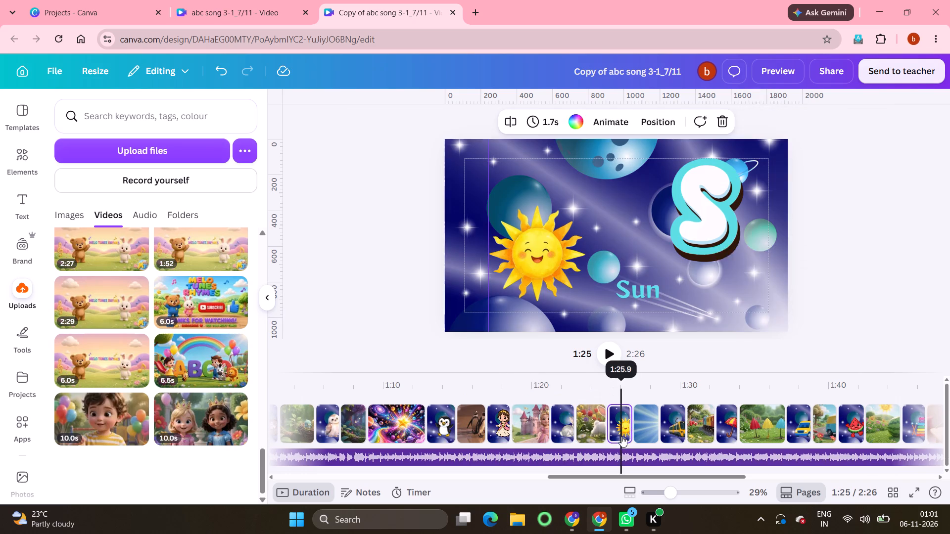
click(649, 437)
key(ctrl+v)
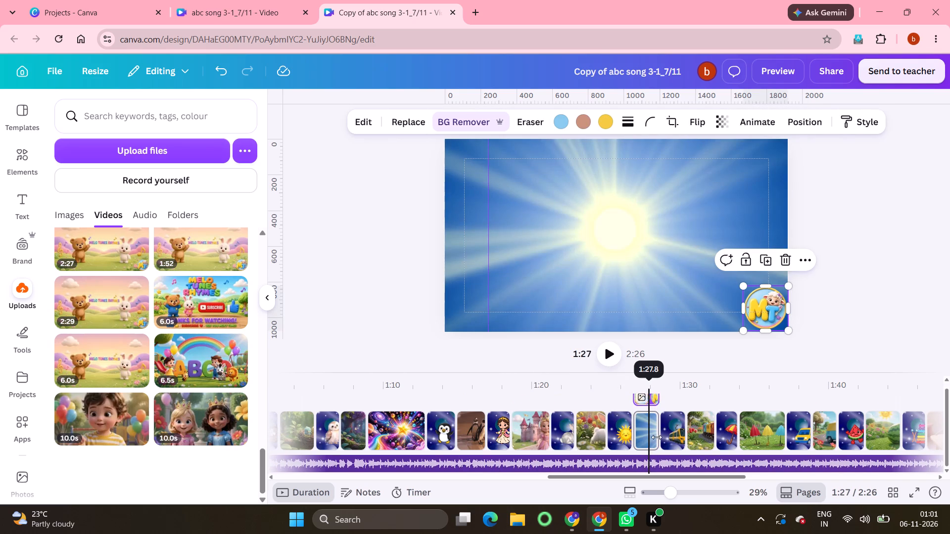
click(674, 438)
key(ctrl+v)
click(704, 443)
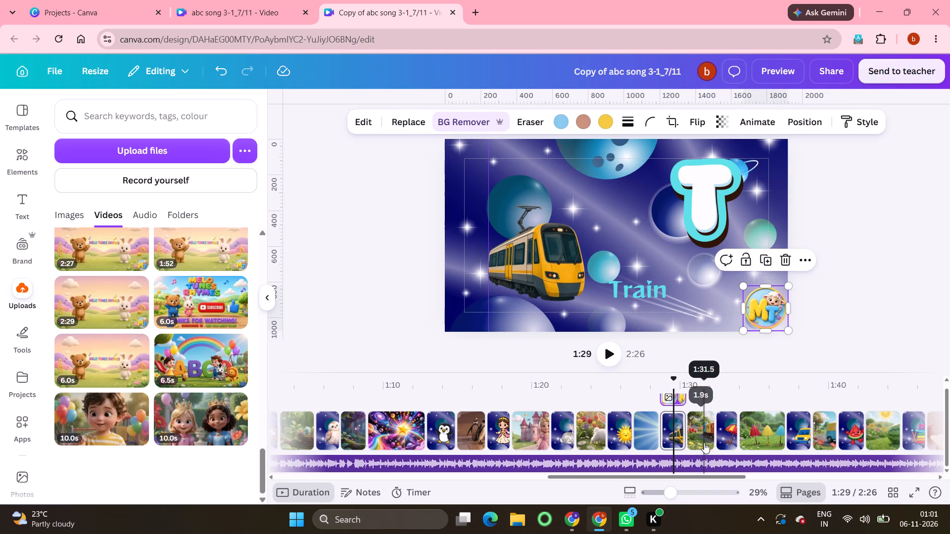
key(ctrl+v)
Paste the MT logo onto the U Umbrella page, keeping only one copy there, and onto the garden scene with four umbrellas.
click(738, 440)
key(ctrl+v)
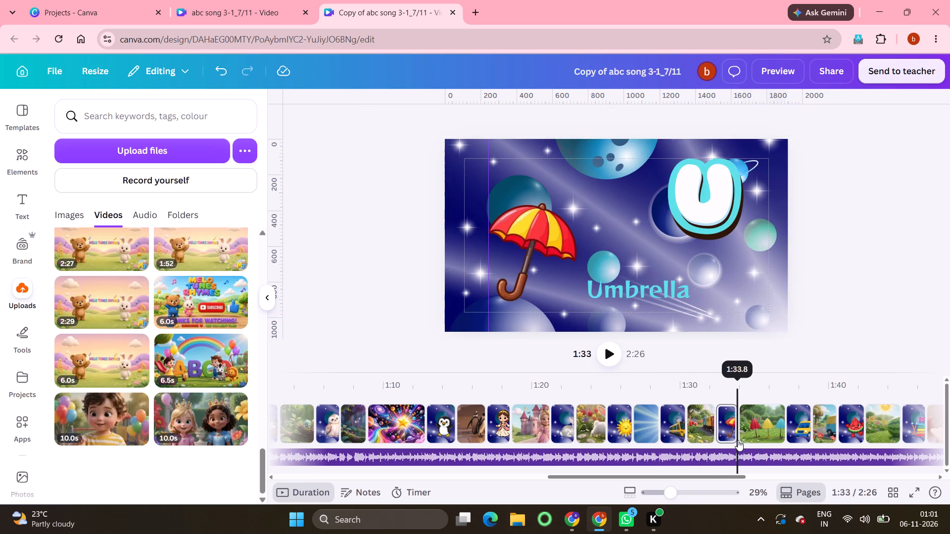
click(728, 428)
key(ctrl+v)
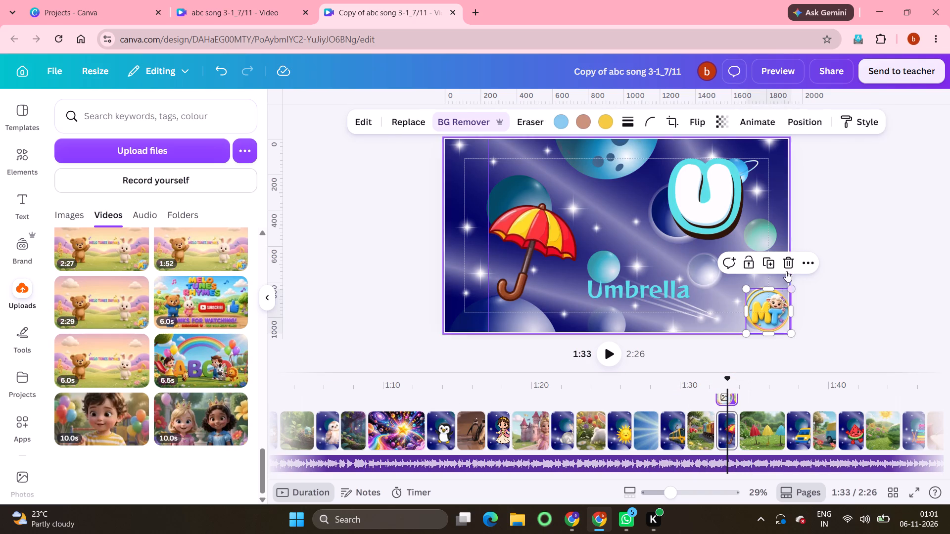
click(786, 261)
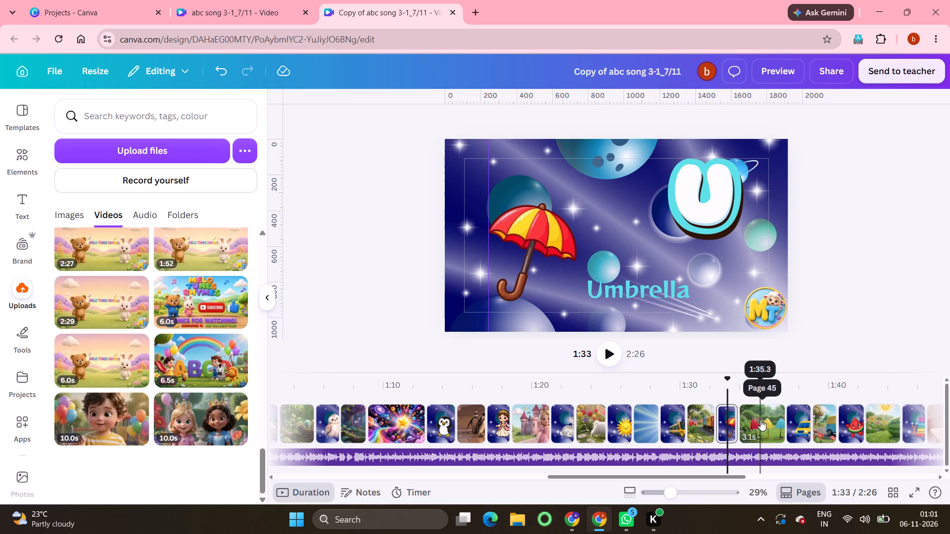
click(760, 420)
key(ctrl+v)
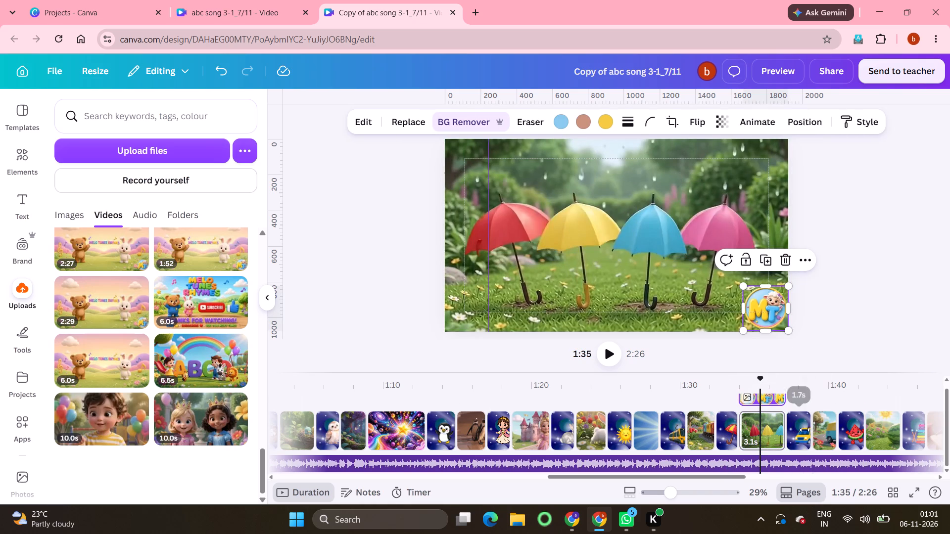
Paste the MT logo onto the van letter page and its van scene, and the W watermelon page and its split watermelon scene.
click(805, 430)
key(ctrl+v)
click(822, 434)
key(ctrl+v)
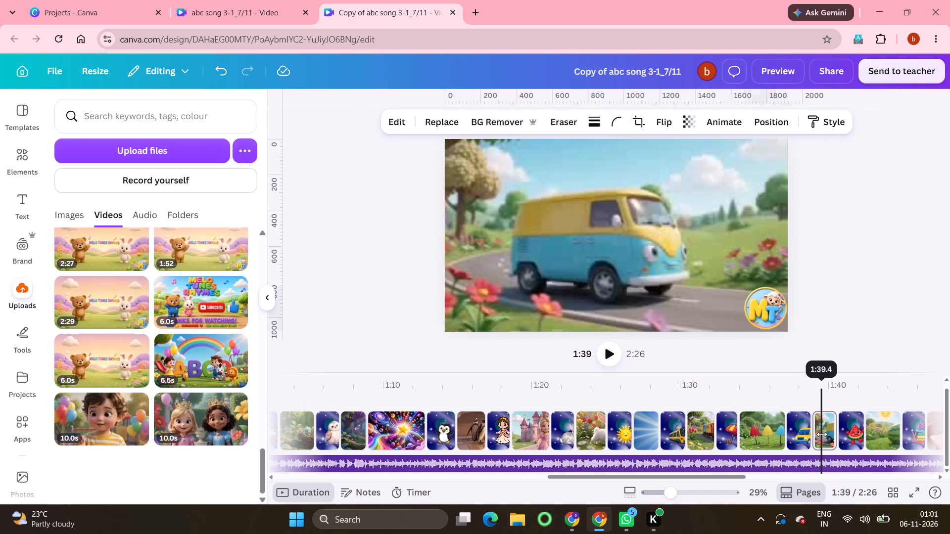
click(849, 442)
key(ctrl+v)
ctrl+click(849, 442)
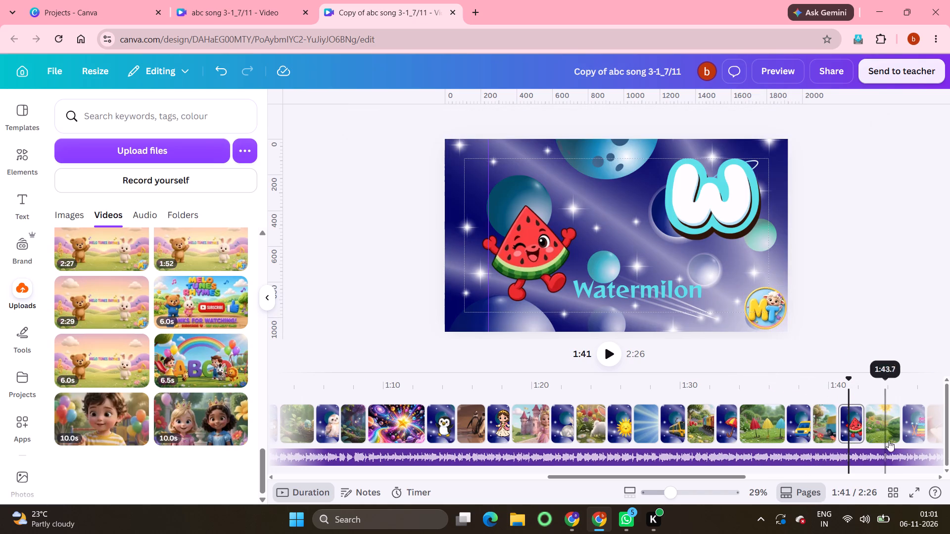
click(893, 435)
key(ctrl+v)
Paste the MT logo onto the xylophone letter page and its xylophone scene, and the Yoyo page and its red yoyo scene.
scroll(893, 435, left, 6)
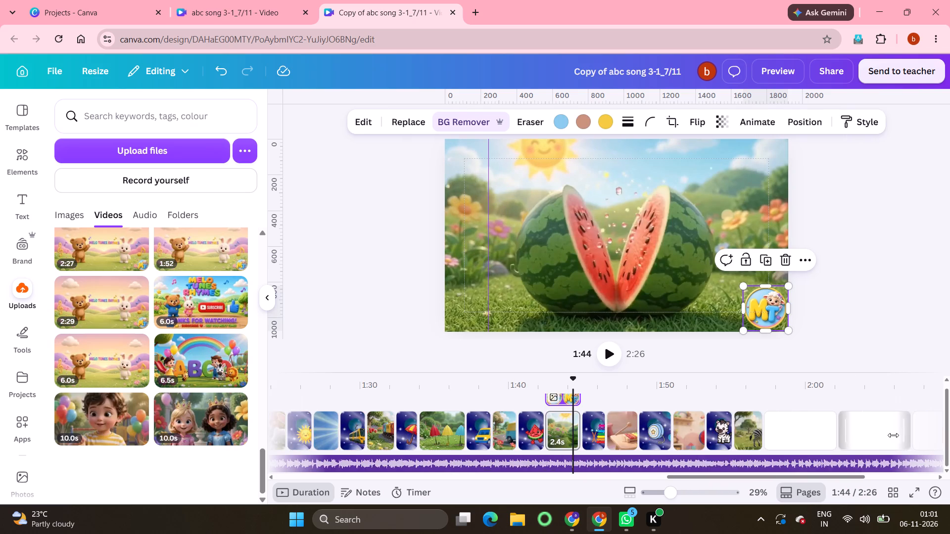
click(476, 443)
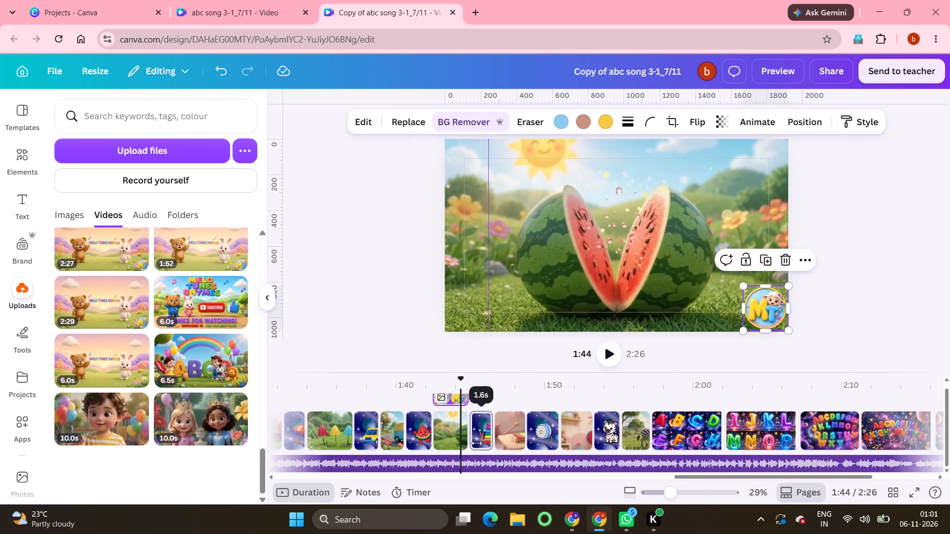
key(ctrl+v)
click(511, 446)
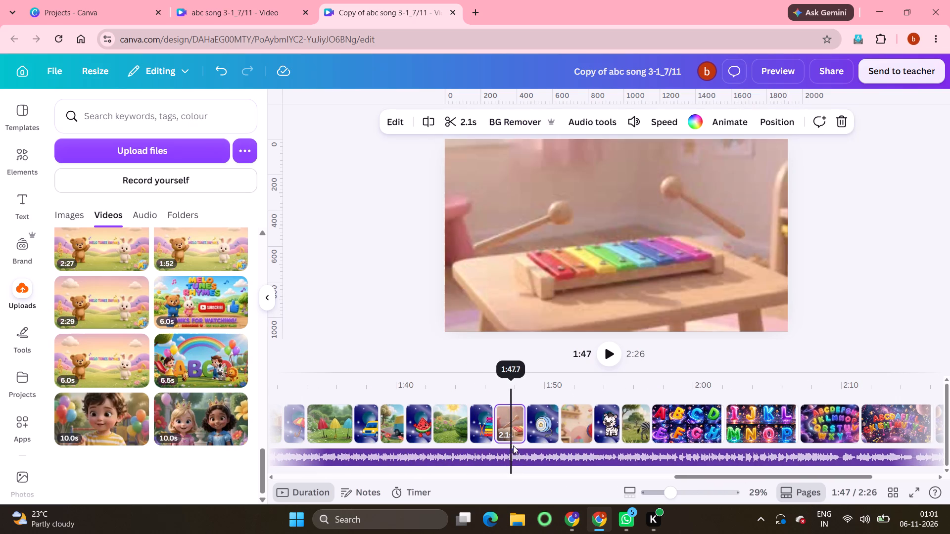
key(ctrl+v)
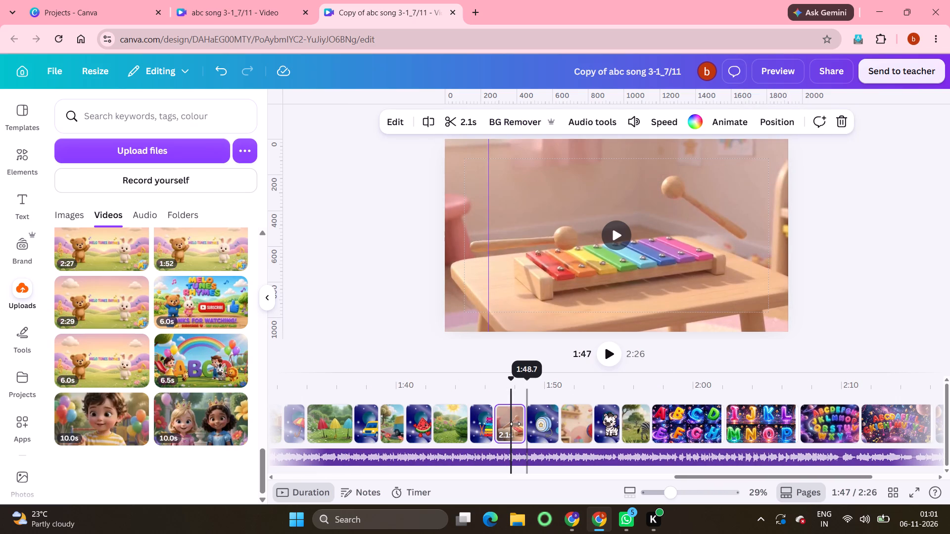
click(515, 423)
key(ctrl+v)
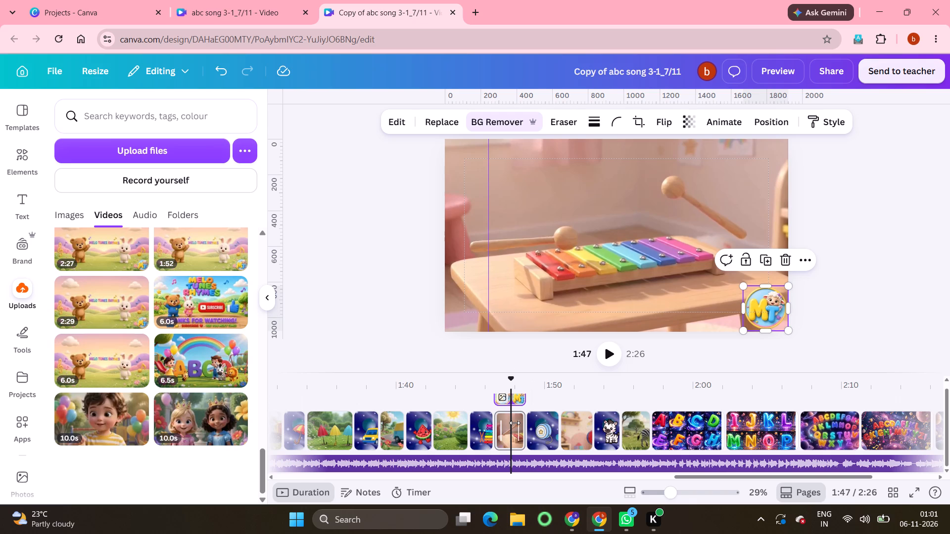
click(544, 428)
key(ctrl+v)
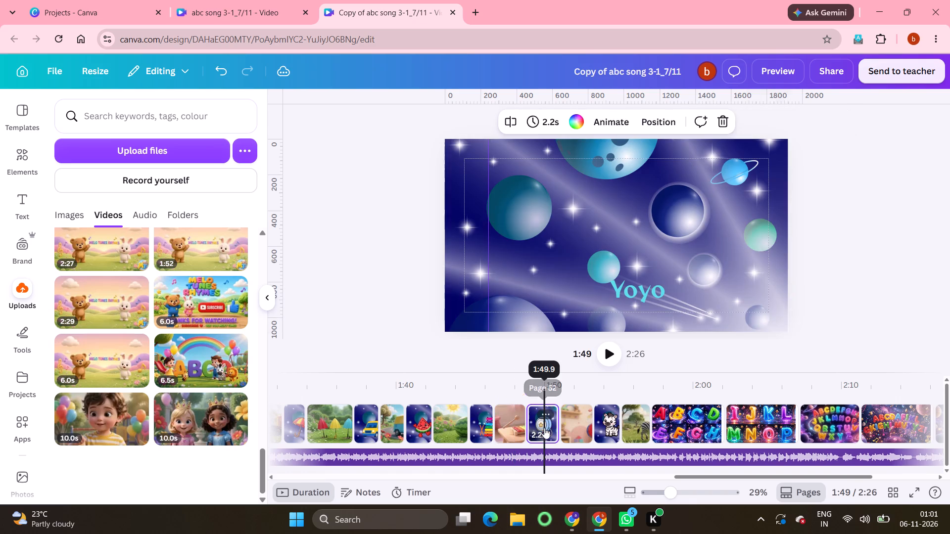
click(585, 429)
key(ctrl+v)
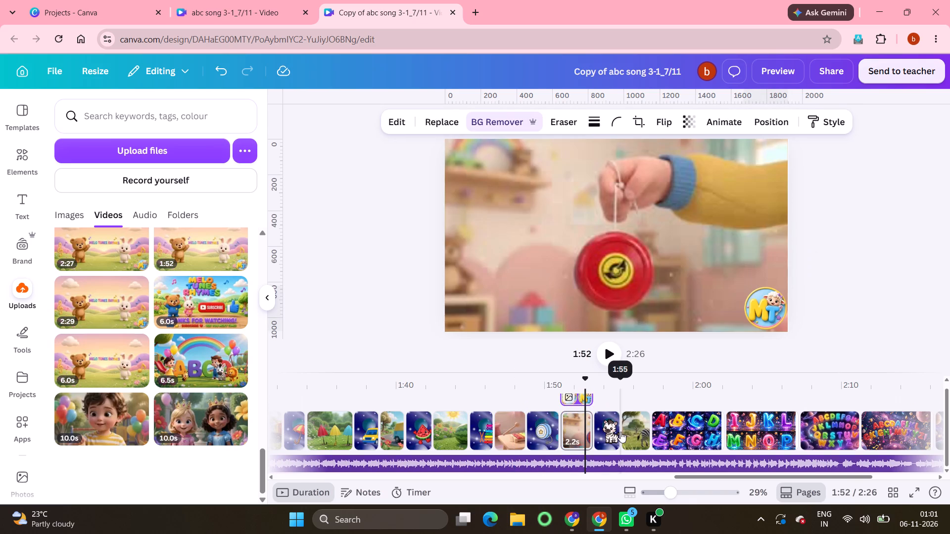
Paste the MT logo onto the Z Zebra page and its zebra scene.
click(610, 429)
key(ctrl+v)
click(641, 431)
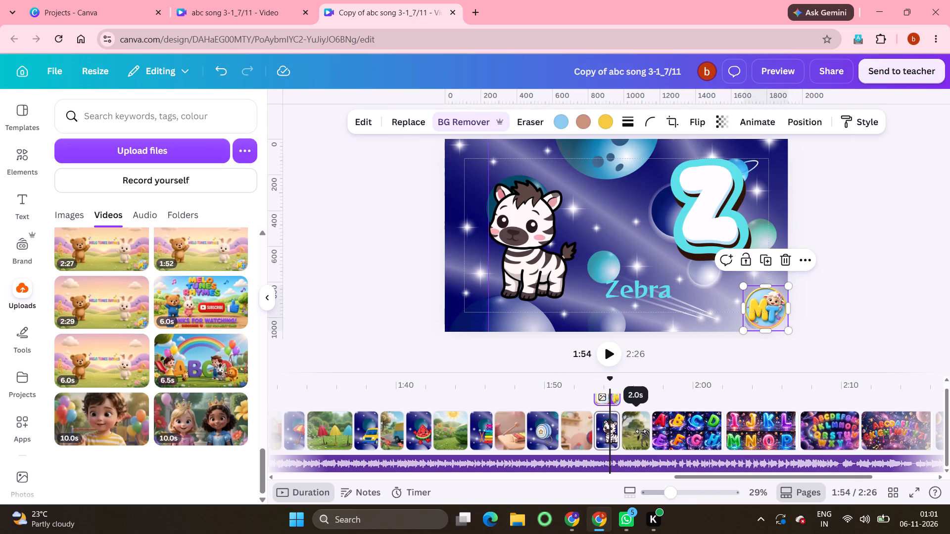
key(ctrl+v)
Paste the MT logo onto the A–H letters page, the I–P letters page, and the two following full-alphabet space pages.
click(676, 440)
key(ctrl+v)
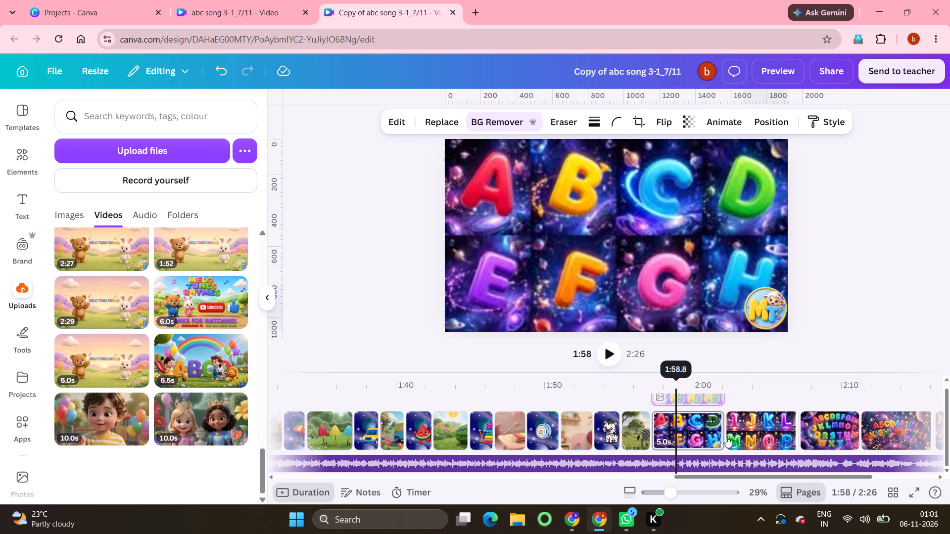
click(762, 436)
key(ctrl+v)
click(819, 435)
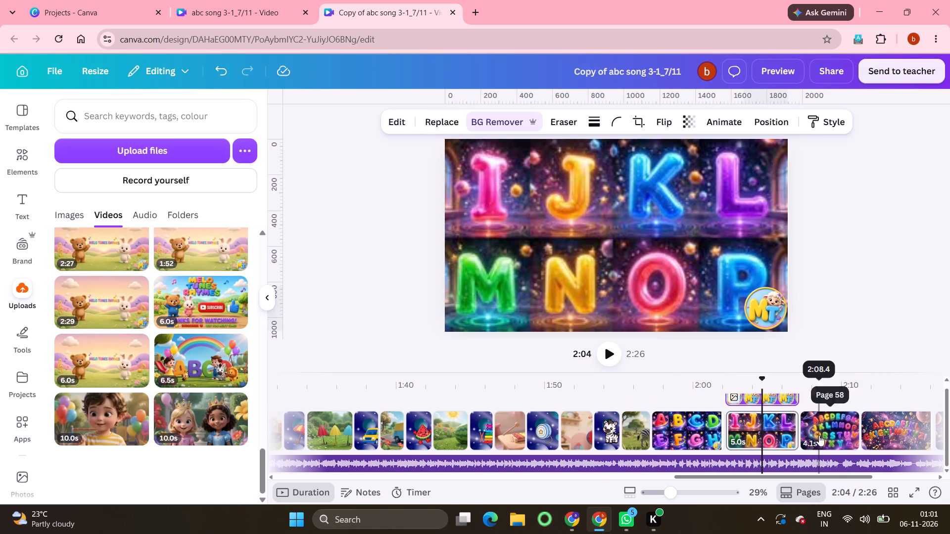
key(ctrl+v)
click(882, 439)
key(ctrl+v)
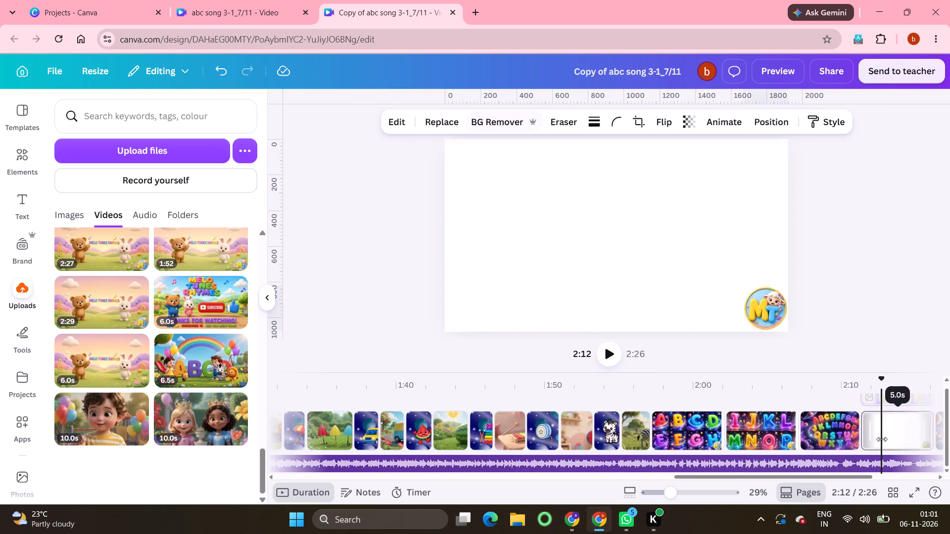
Paste the MT logo onto the last alphabet galaxy page and the Thanks for Watching outro page.
scroll(882, 439, left, 5)
click(764, 432)
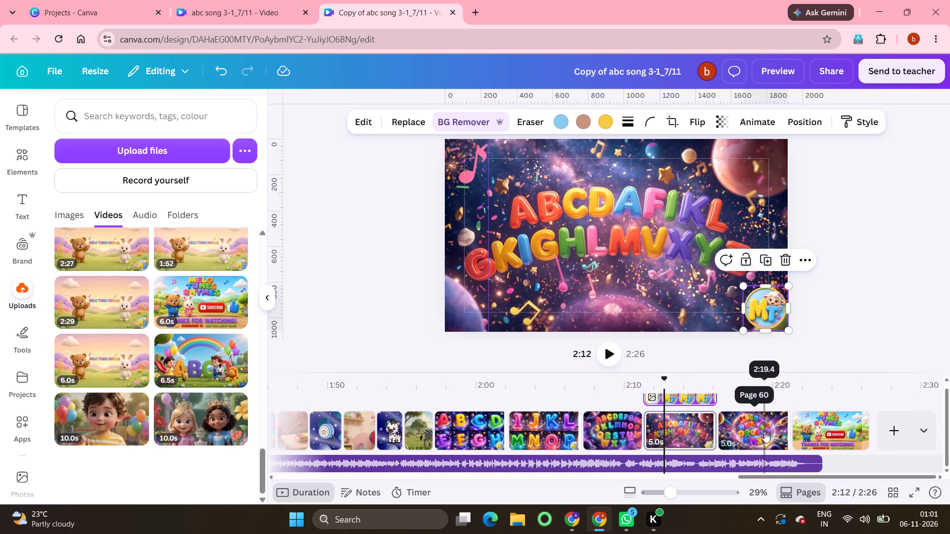
key(ctrl+v)
click(831, 431)
key(ctrl+v)
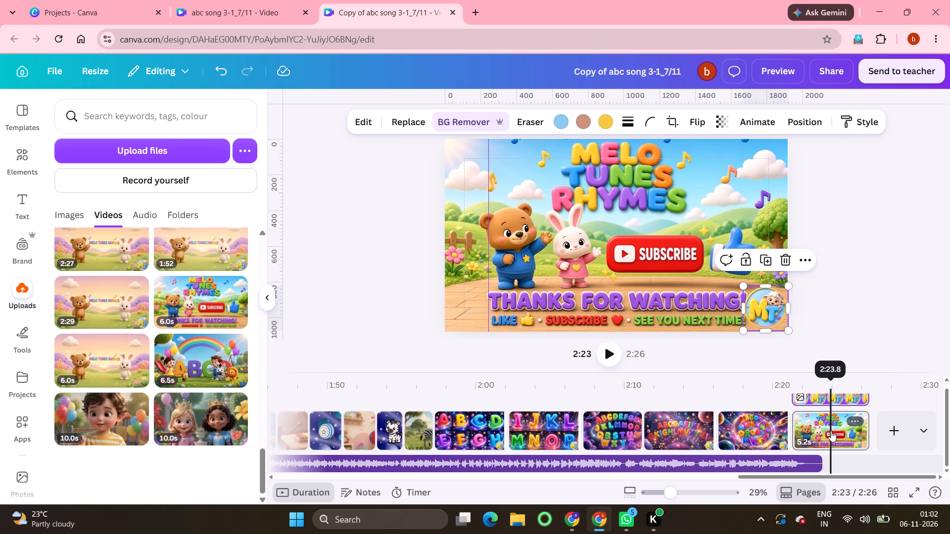
Preview the finished video in full screen and restart its playback from the beginning.
click(776, 74)
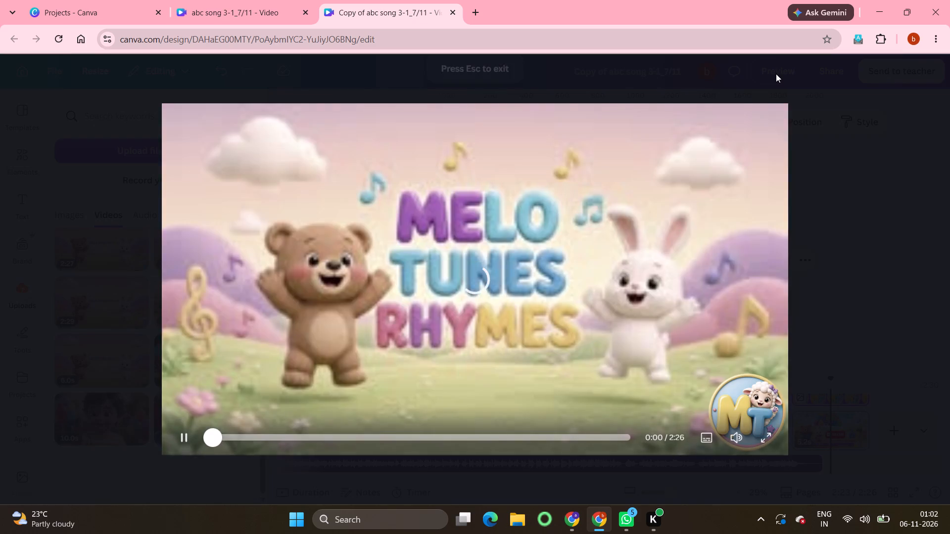
click(763, 440)
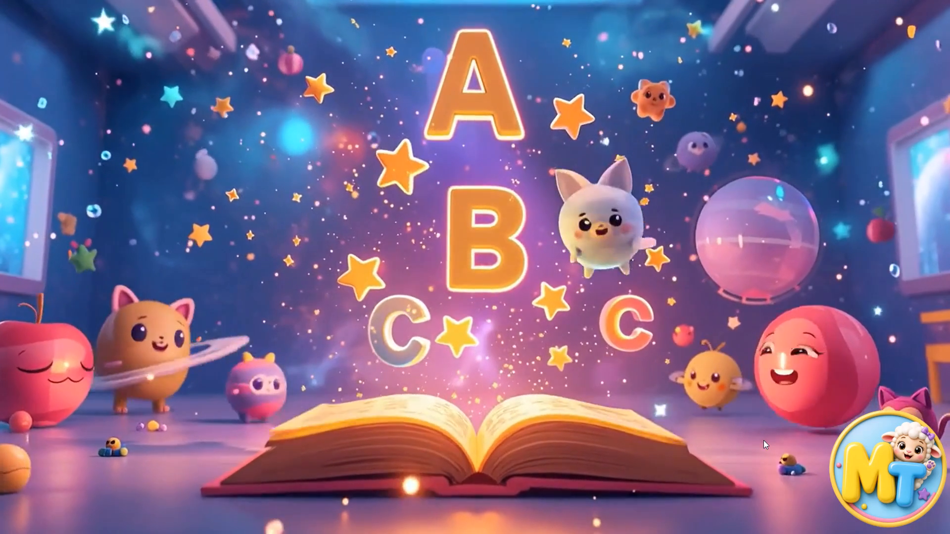
click(715, 392)
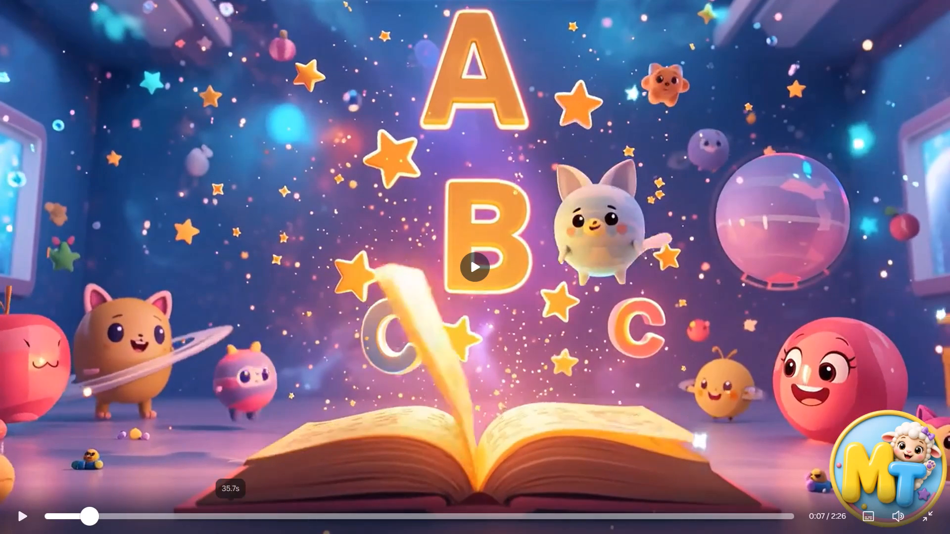
drag(93, 516, 47, 514)
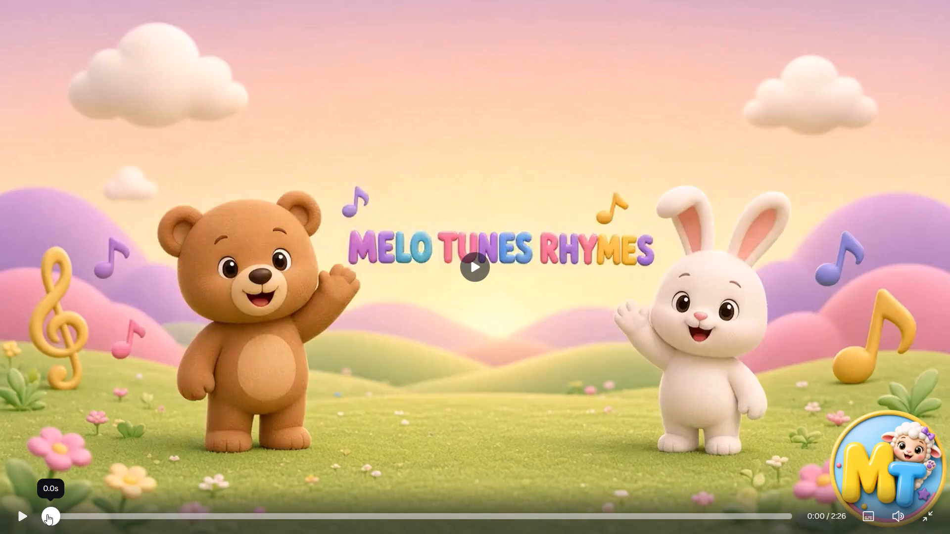
click(220, 393)
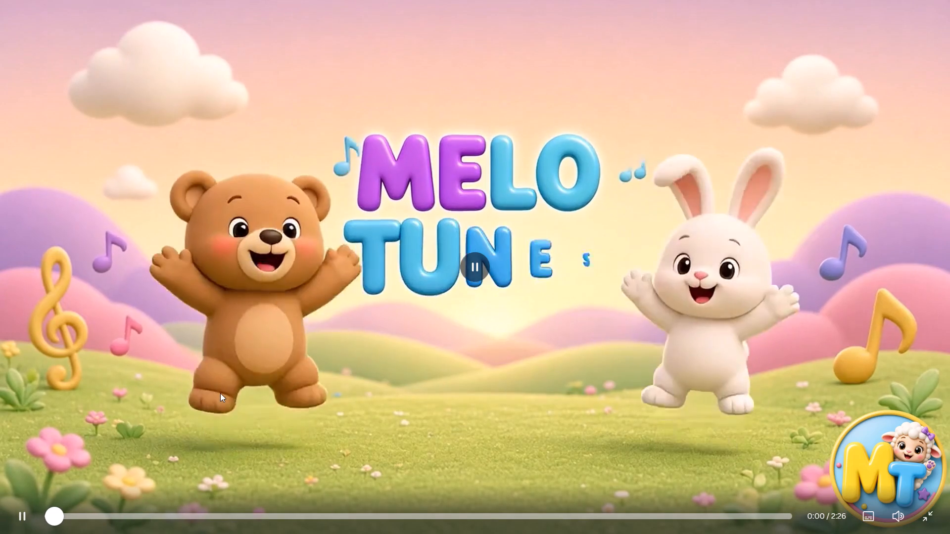
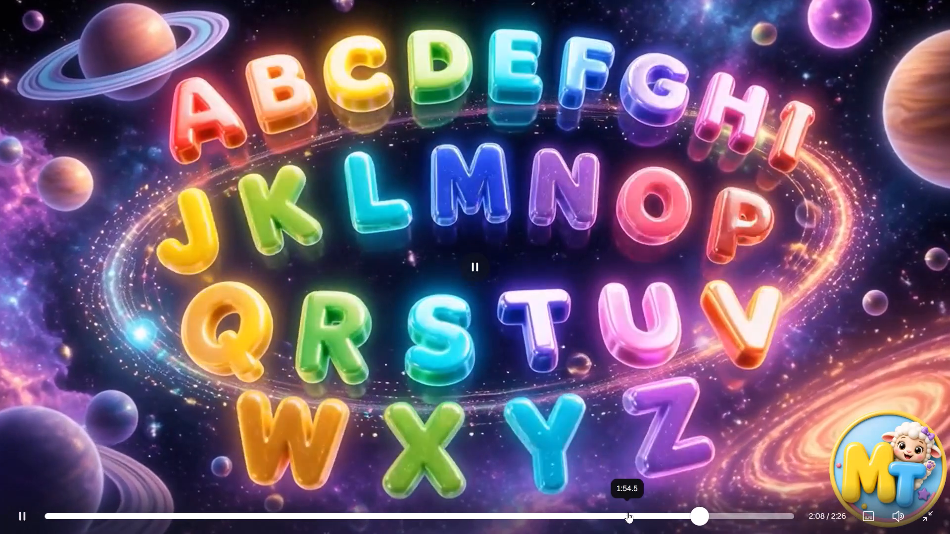
Jump the full-screen preview back to about 1:54 to rewatch the zebra scene.
click(628, 514)
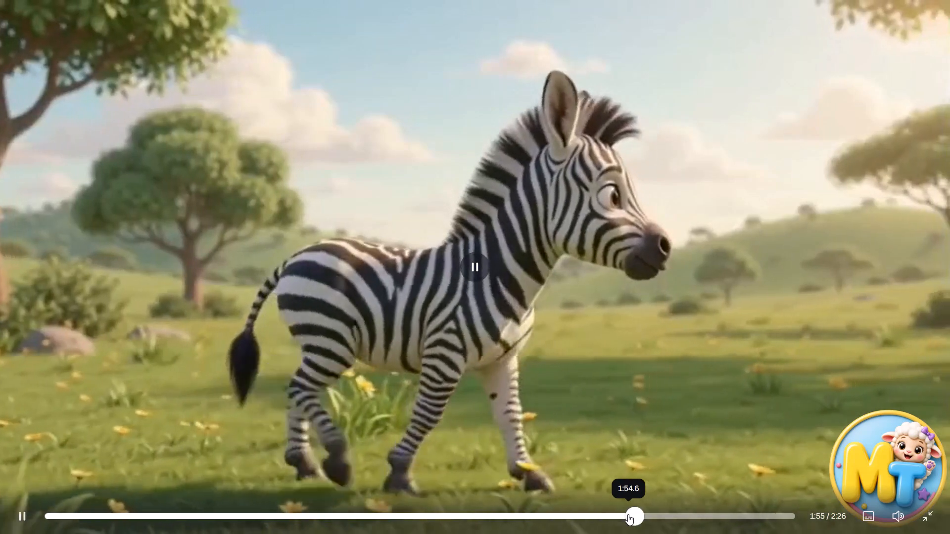
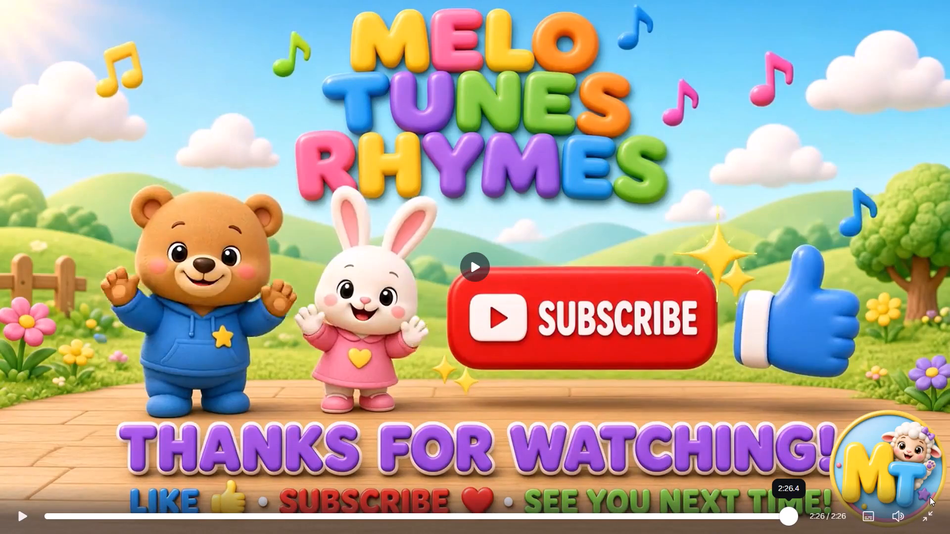
Leave the full-screen playback and close the video preview to return to the editor.
click(924, 515)
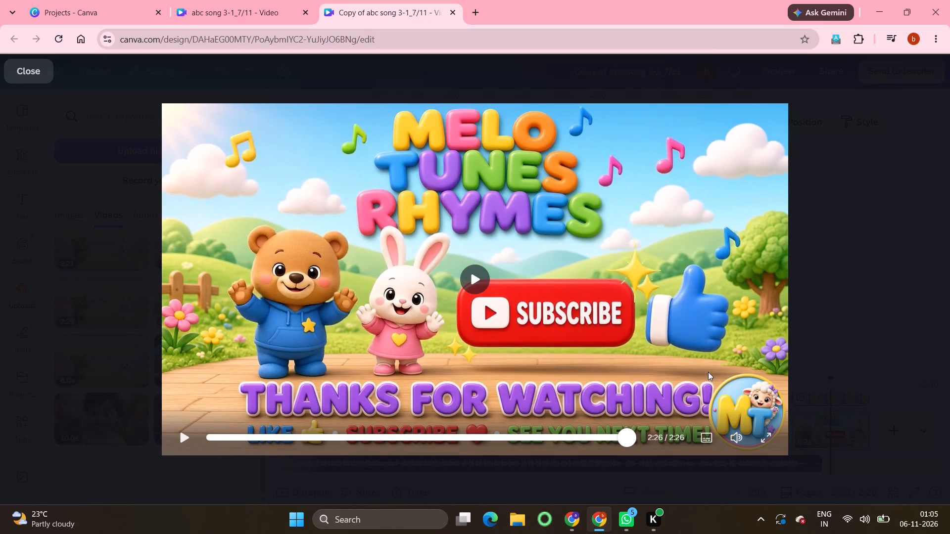
click(400, 17)
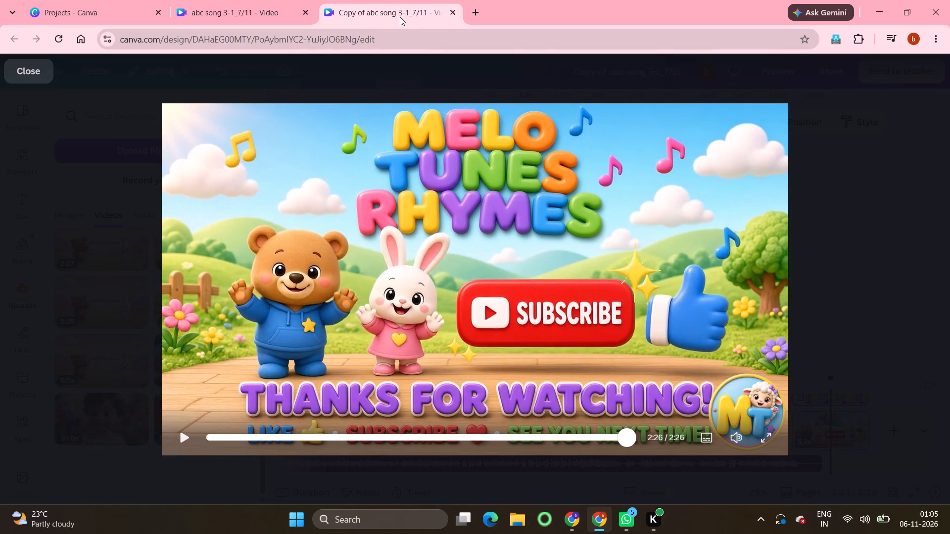
click(37, 66)
Rename the copied design as "new abc song 8/11".
click(52, 71)
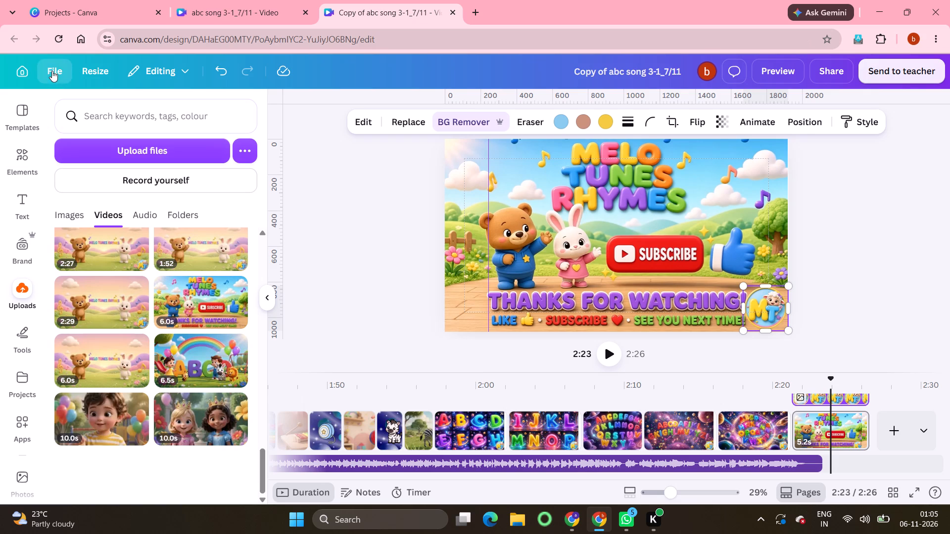
scroll(97, 114, up, 1)
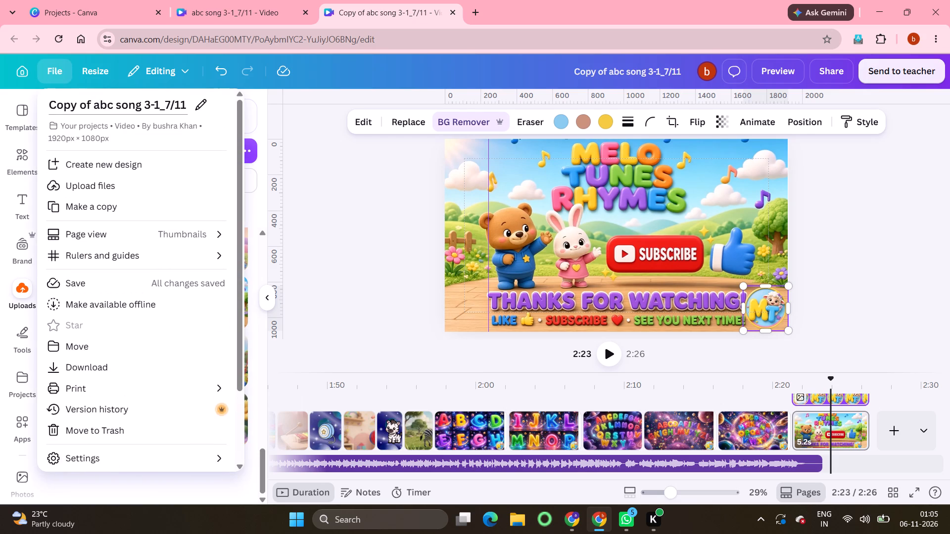
scroll(97, 114, up, 1)
drag(142, 105, 124, 105)
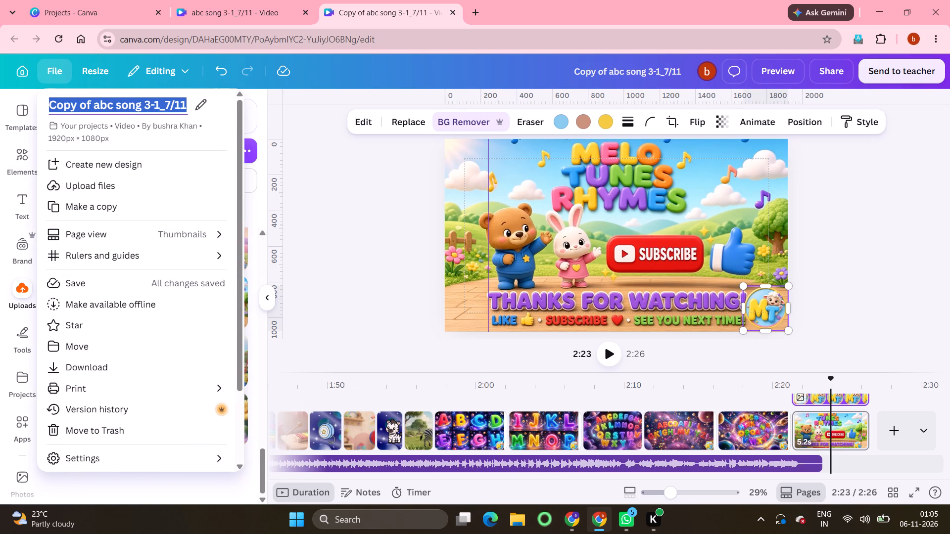
drag(124, 105, 55, 101)
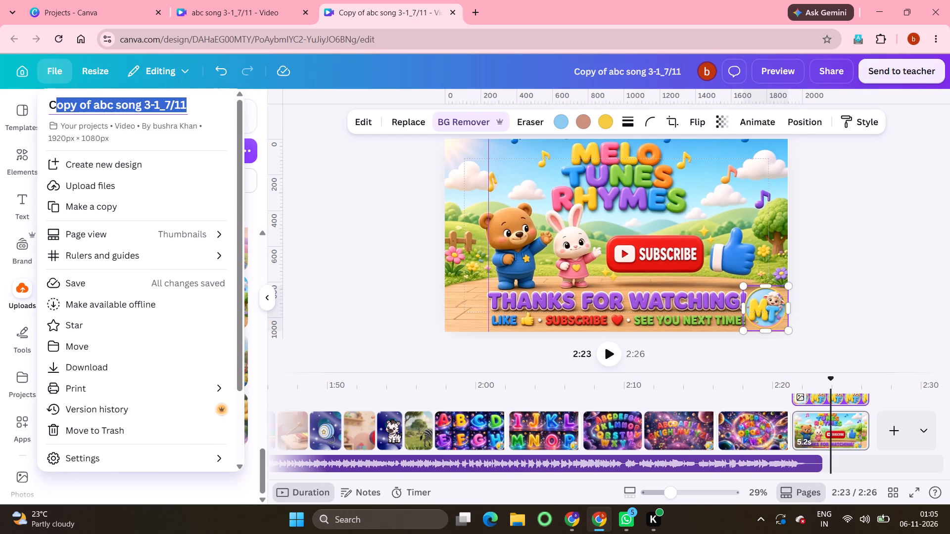
click(91, 107)
drag(91, 107, 49, 104)
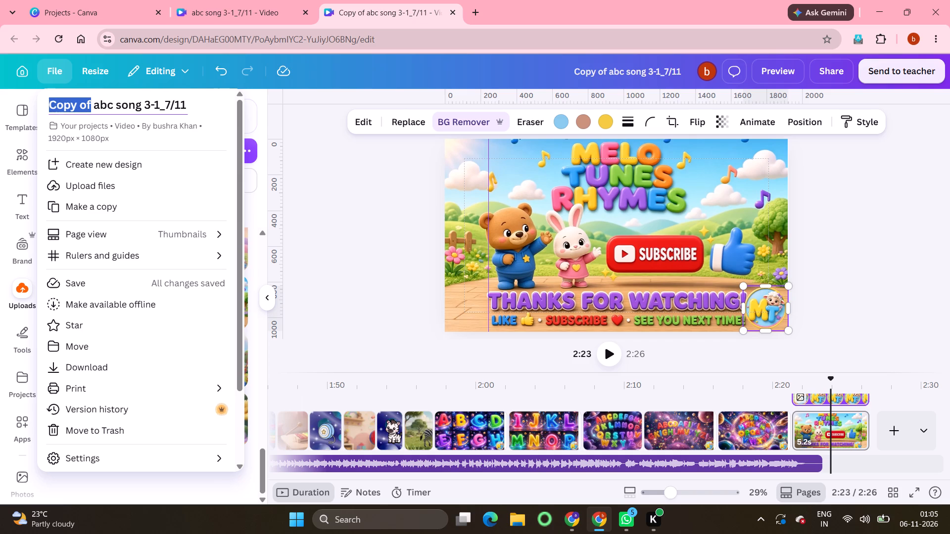
drag(49, 104, 48, 104)
key(BackSpace)
text(new)
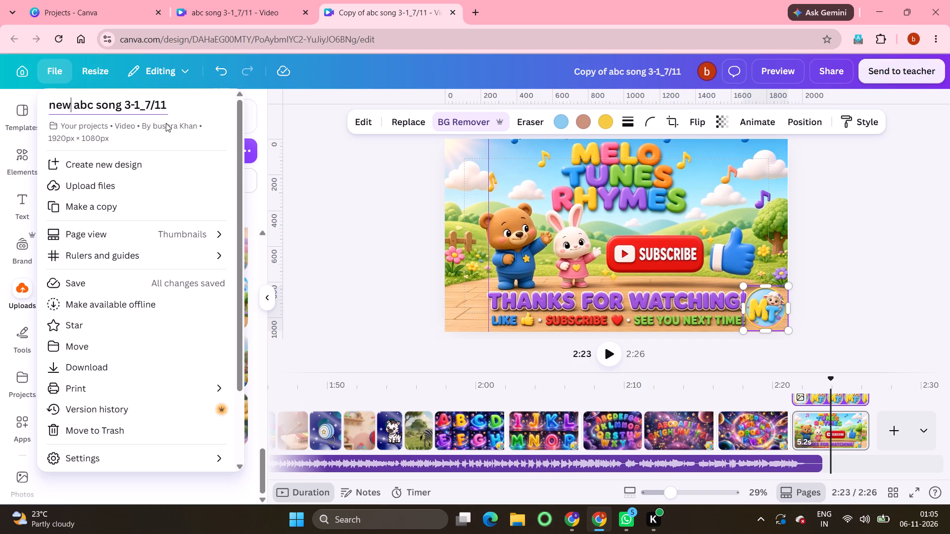
click(150, 103)
key(BackSpace)
key(8)
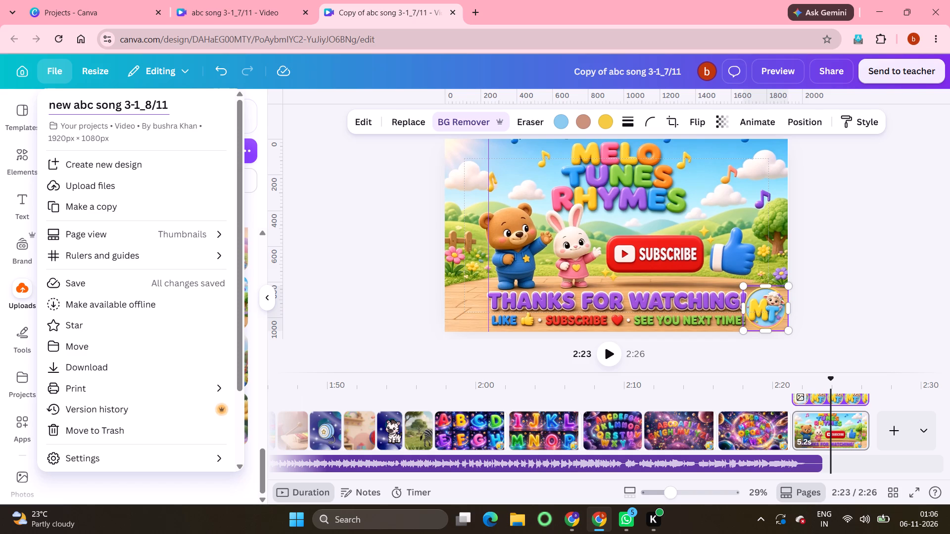
click(145, 103)
key(BackSpace)
key(BackSpace)
key(BackSpace)
key(BackSpace)
key(space)
click(341, 239)
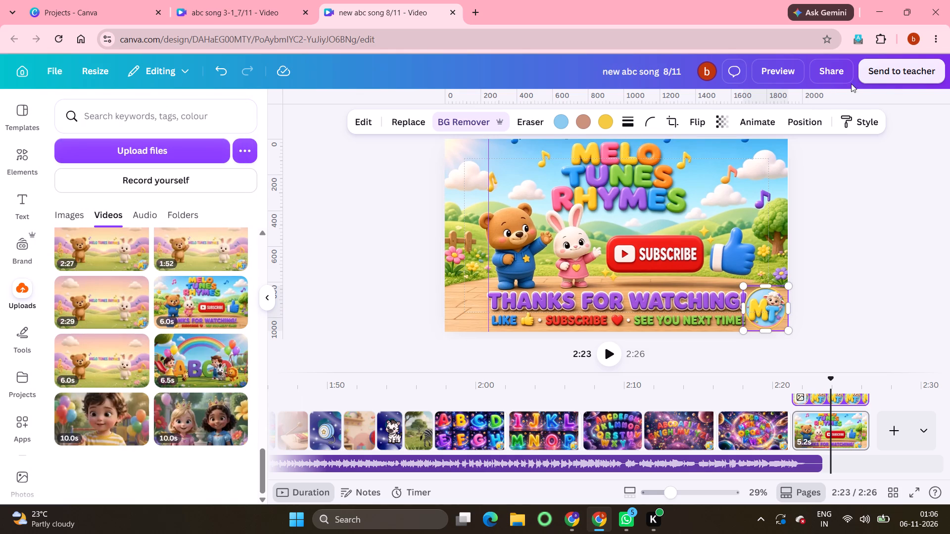
Download all pages of the design as an MP4 video in 4K quality.
click(839, 78)
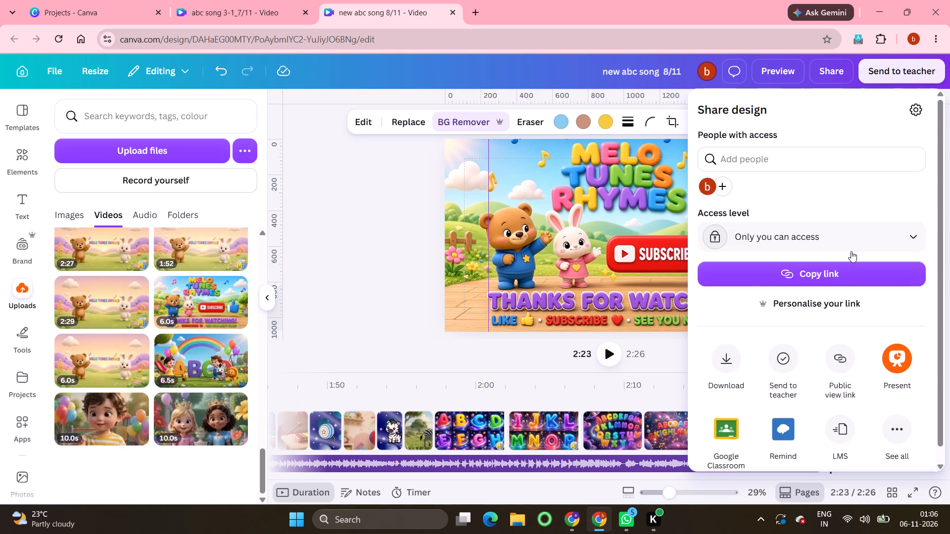
click(730, 364)
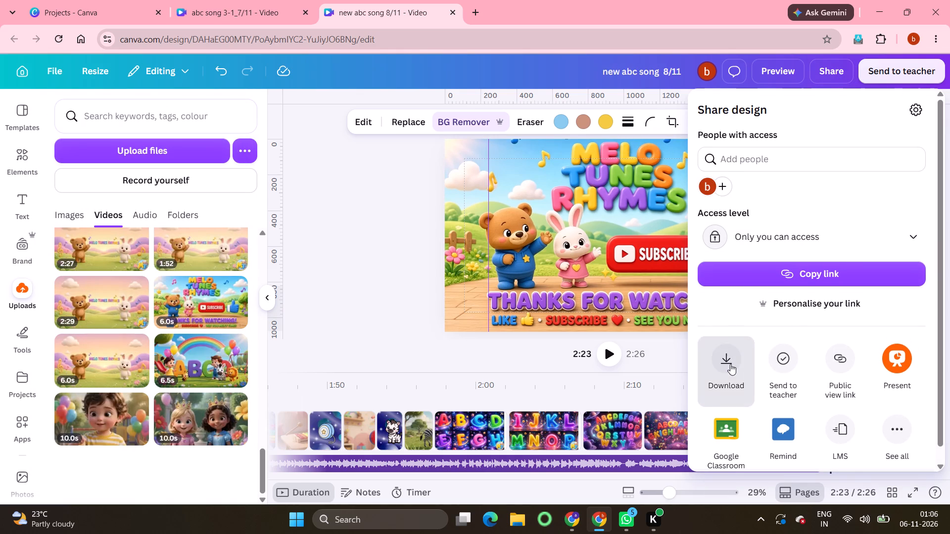
click(906, 207)
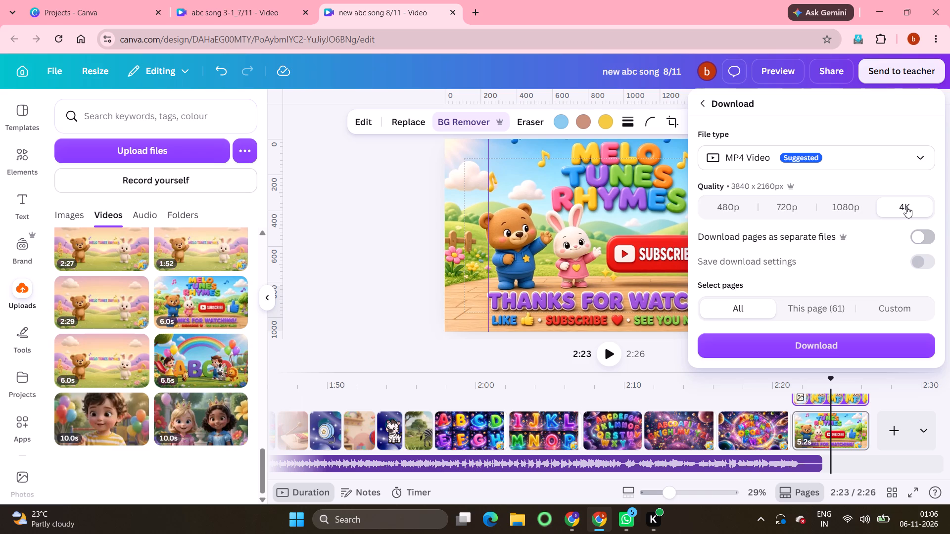
click(815, 341)
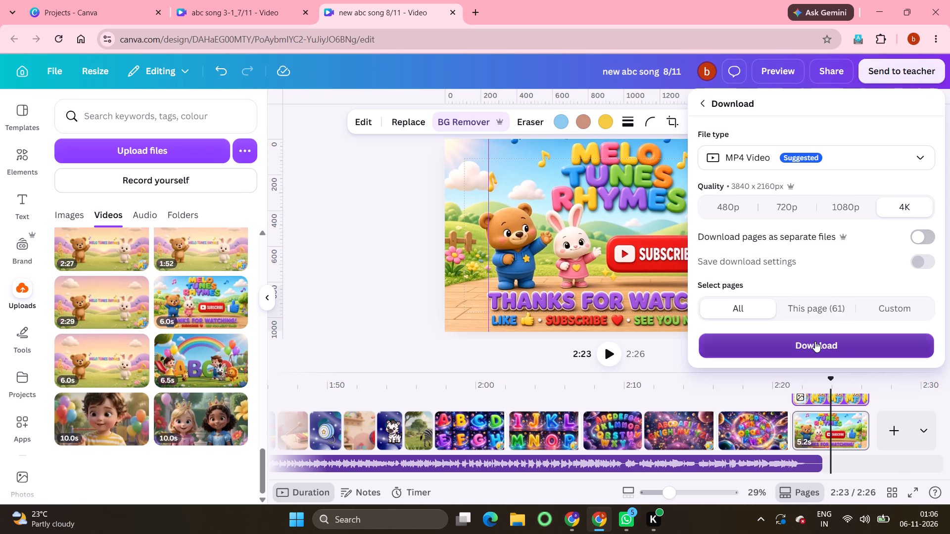